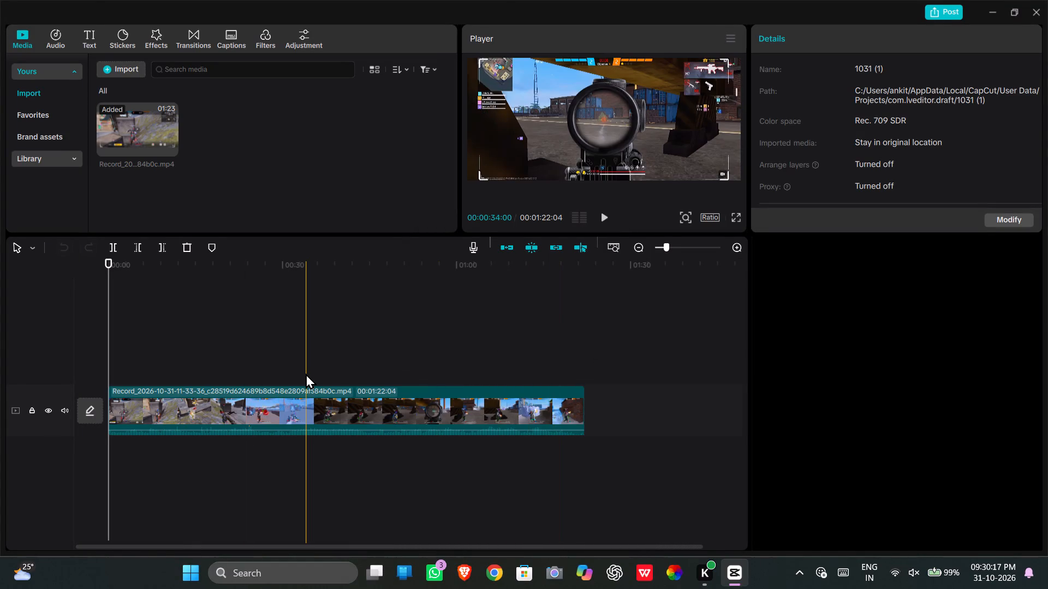
# Play through the opening of the gameplay clip and trim away everything before 00:00:07:17.
pyautogui.hotkey('ctrl', '+')
pyautogui.hotkey('ctrl', '+')
pyautogui.moveTo(553, 333); pyautogui.dragTo(230, 323)
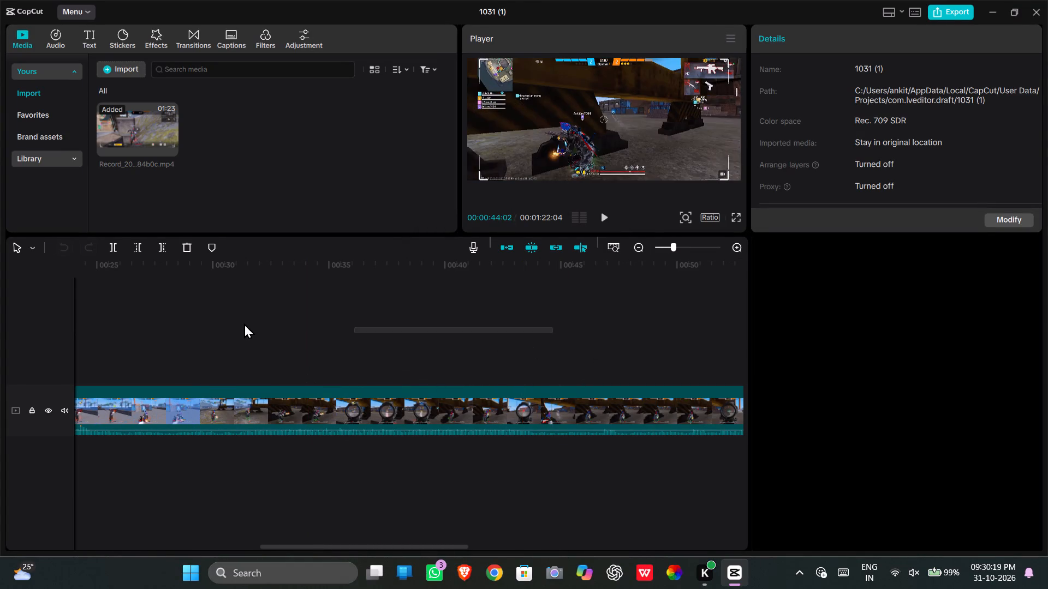
pyautogui.moveTo(230, 323); pyautogui.dragTo(0, 328)
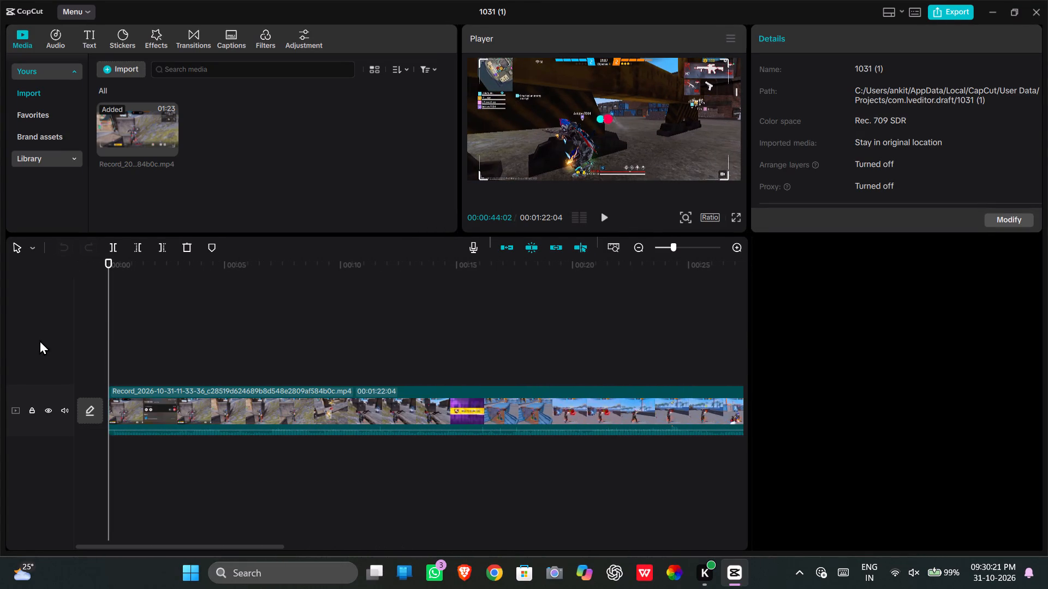
pyautogui.click(604, 216)
pyautogui.click(604, 216)
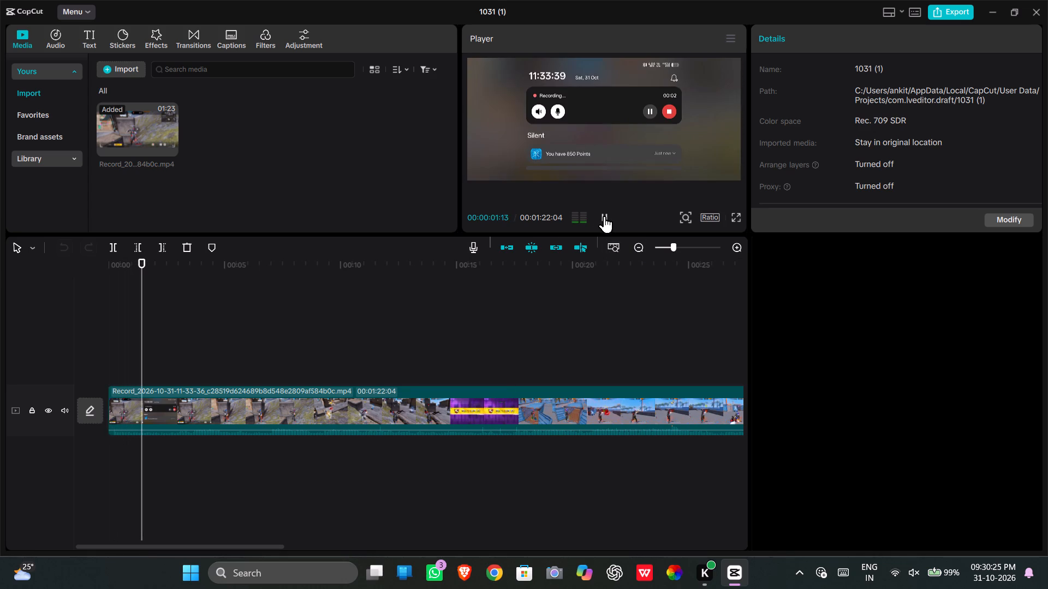
pyautogui.click(604, 216)
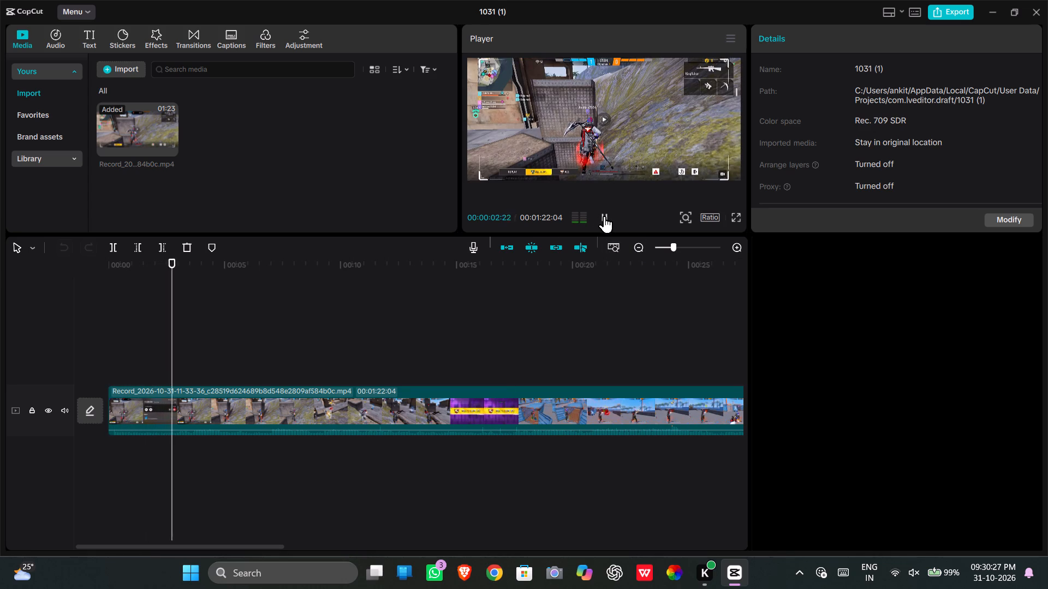
pyautogui.click(604, 216)
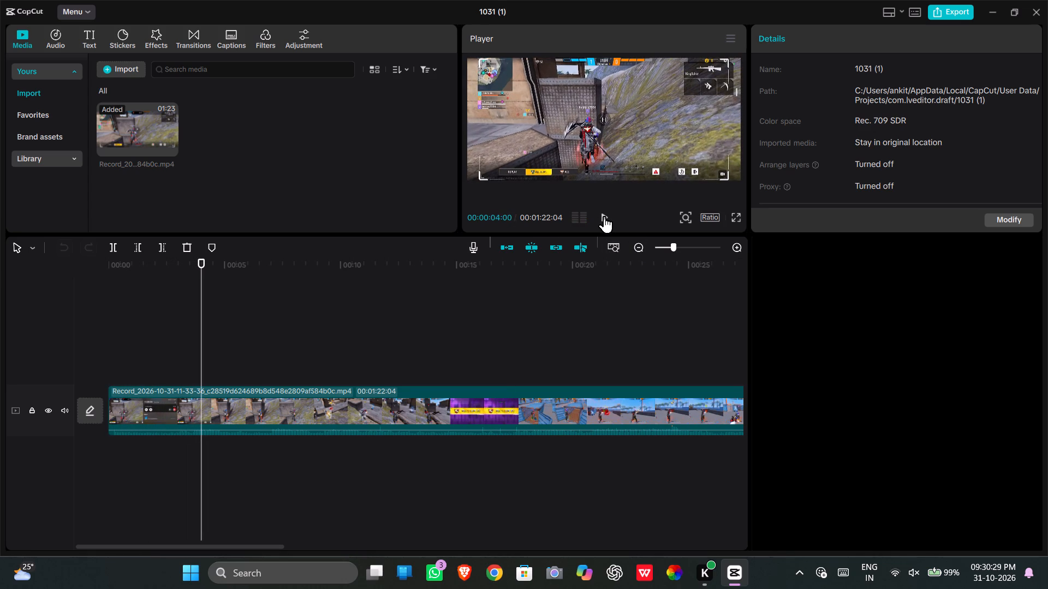
pyautogui.click(604, 216)
pyautogui.click(604, 216)
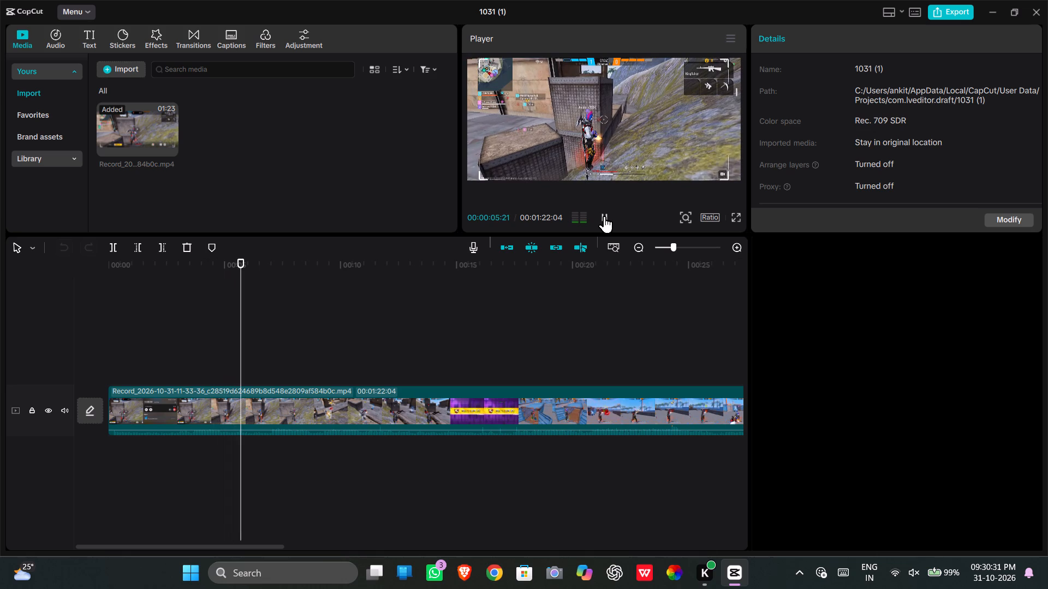
pyautogui.click(604, 216)
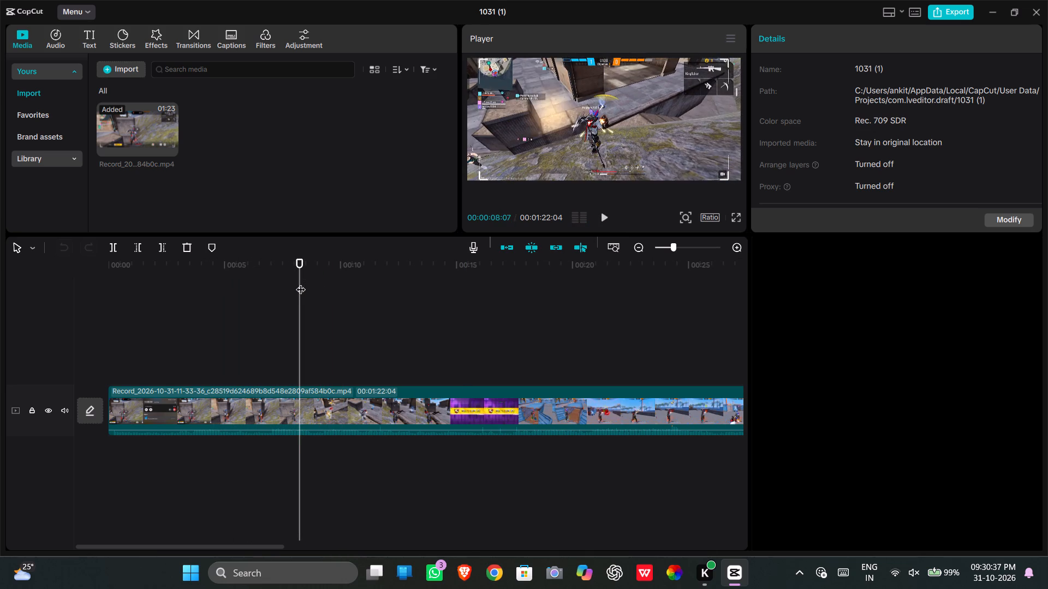
pyautogui.moveTo(301, 283); pyautogui.dragTo(284, 288)
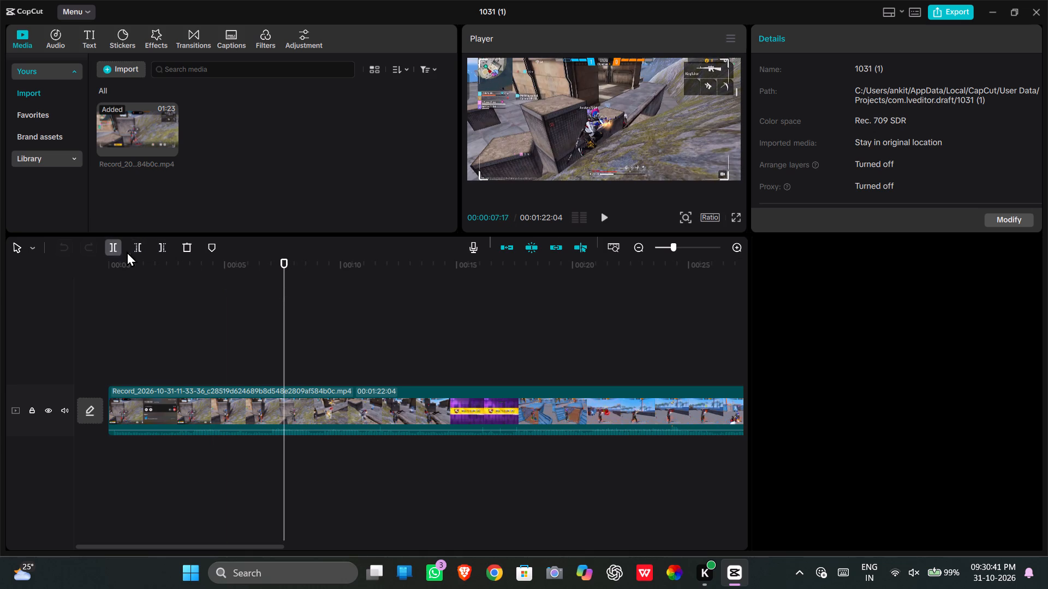
pyautogui.click(144, 248)
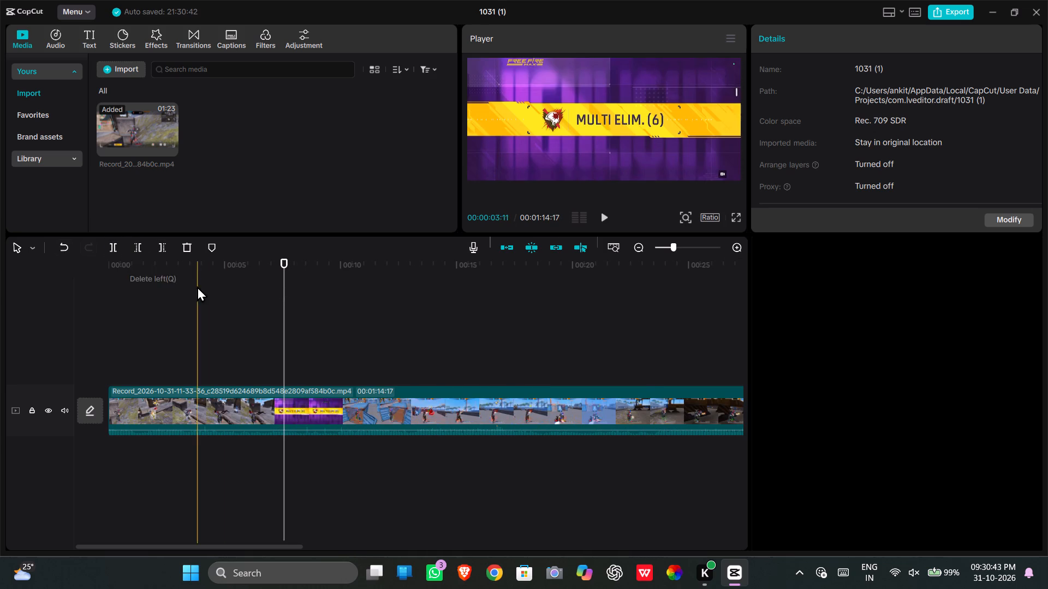
# Preview the trimmed clip from its start and split it at 00:00:02:13.
pyautogui.click(111, 310)
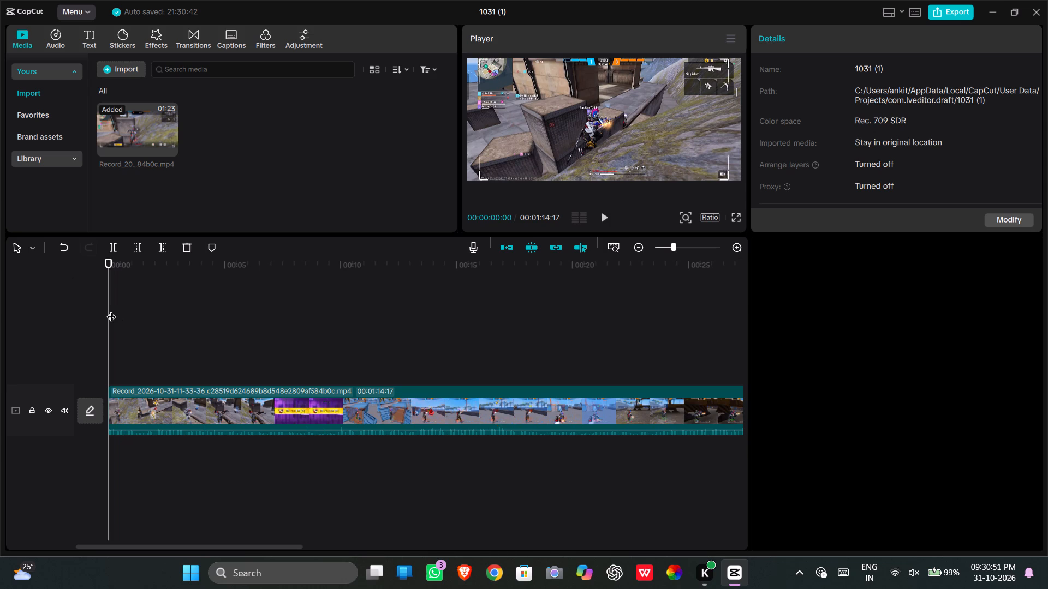
pyautogui.click(603, 216)
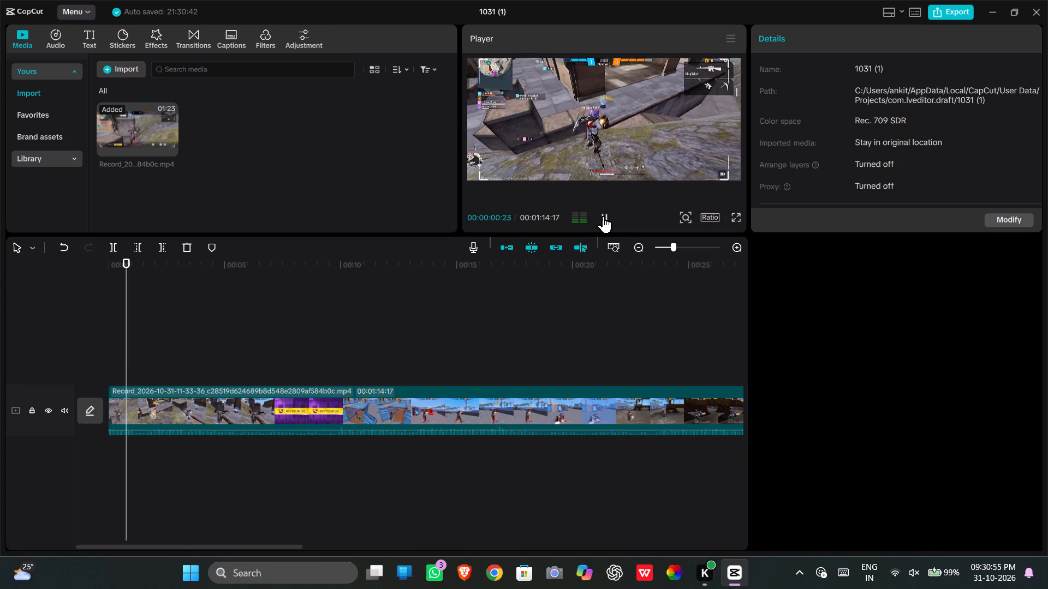
pyautogui.click(603, 216)
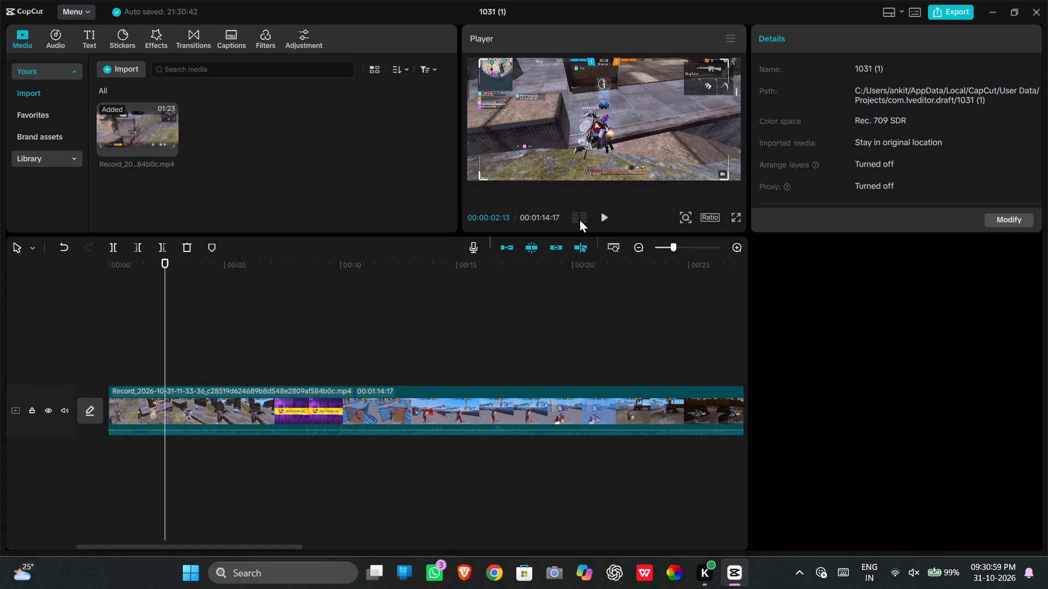
pyautogui.click(114, 248)
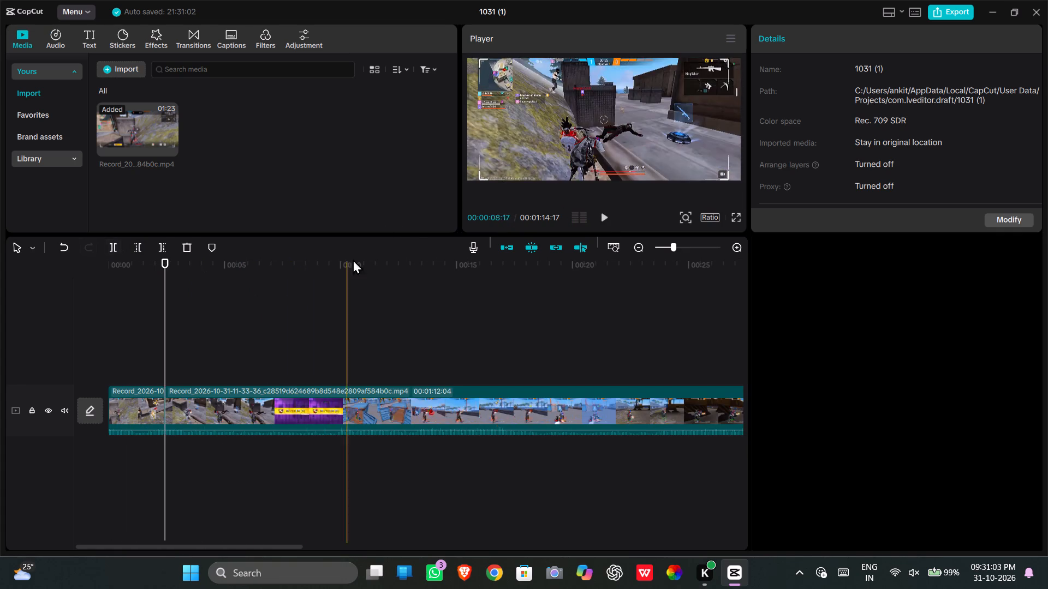
# Play on through the second segment and trim away its beginning up to 00:00:10:22.
pyautogui.click(602, 217)
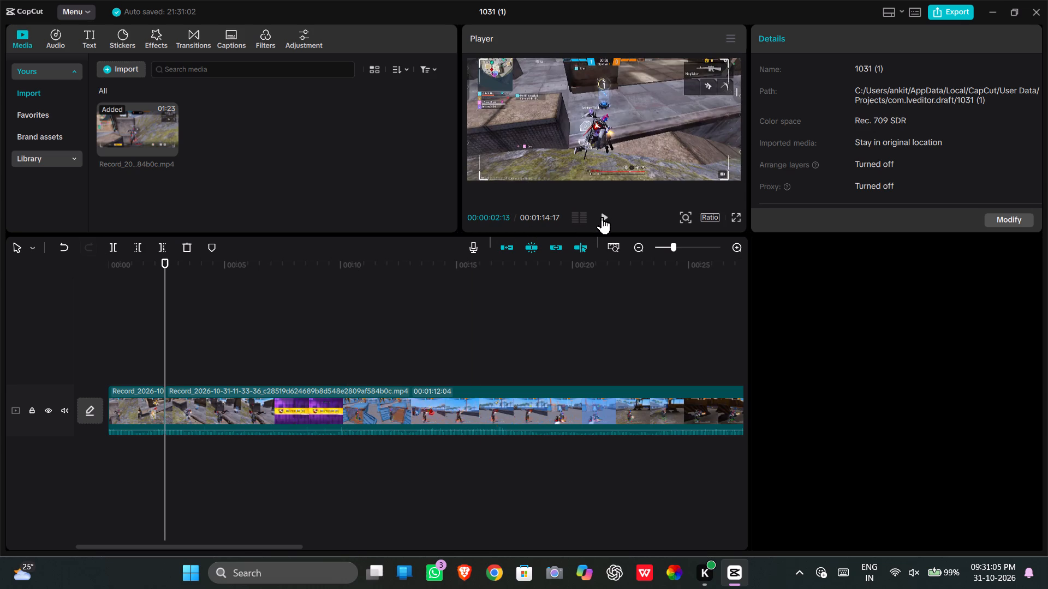
pyautogui.click(602, 217)
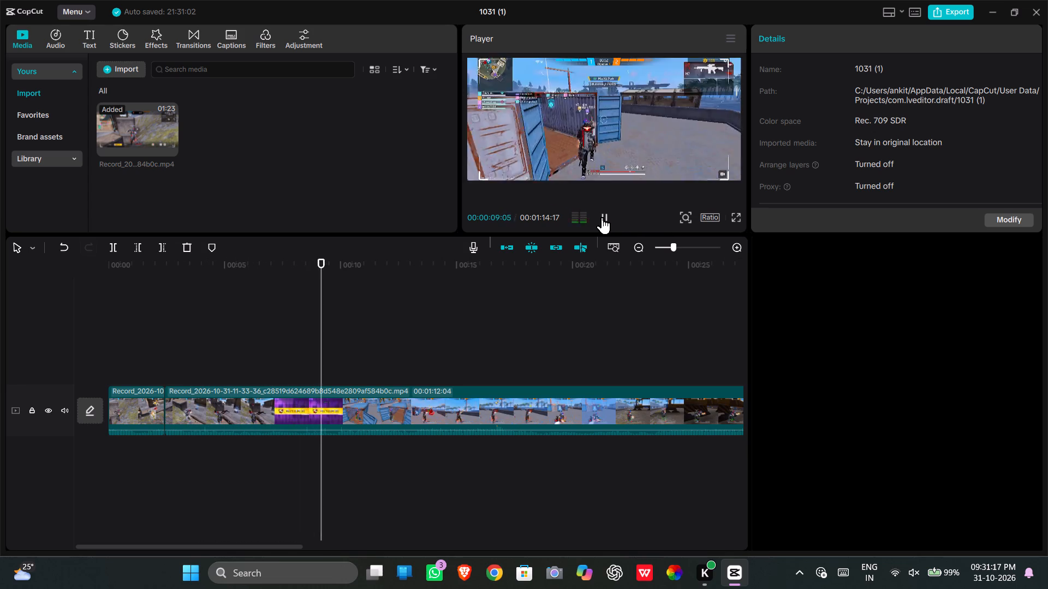
pyautogui.click(602, 217)
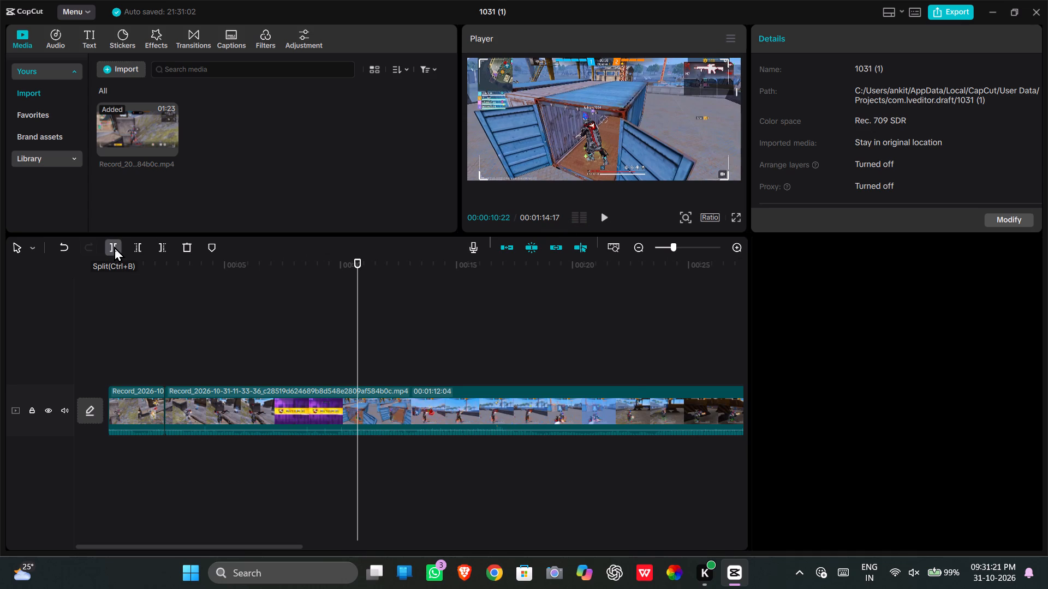
pyautogui.click(139, 242)
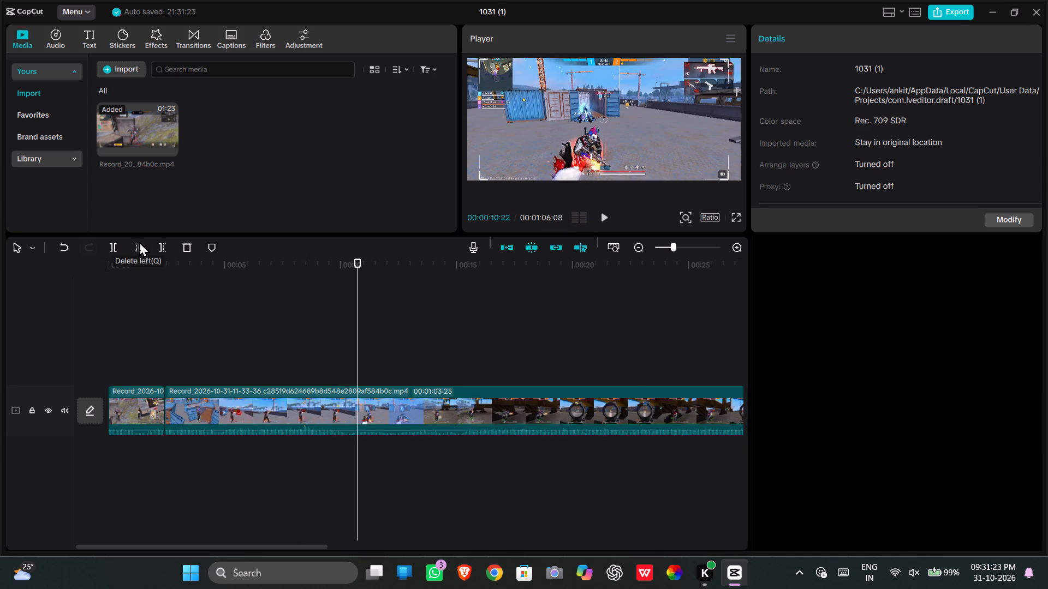
# Preview the second segment from its start at 00:00:02:13 and split it at 00:00:11:12.
pyautogui.click(165, 298)
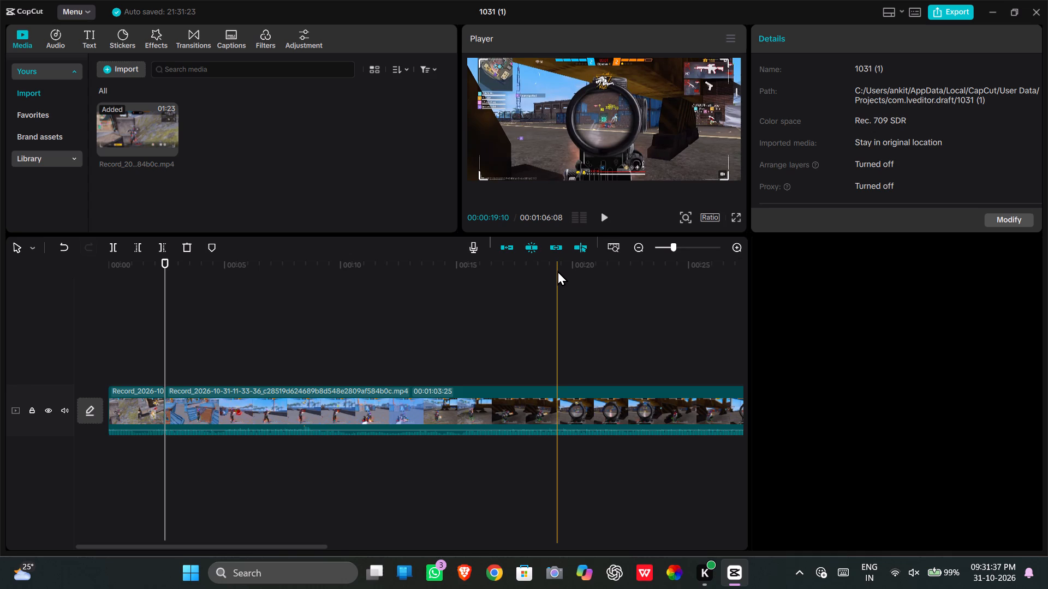
pyautogui.click(602, 214)
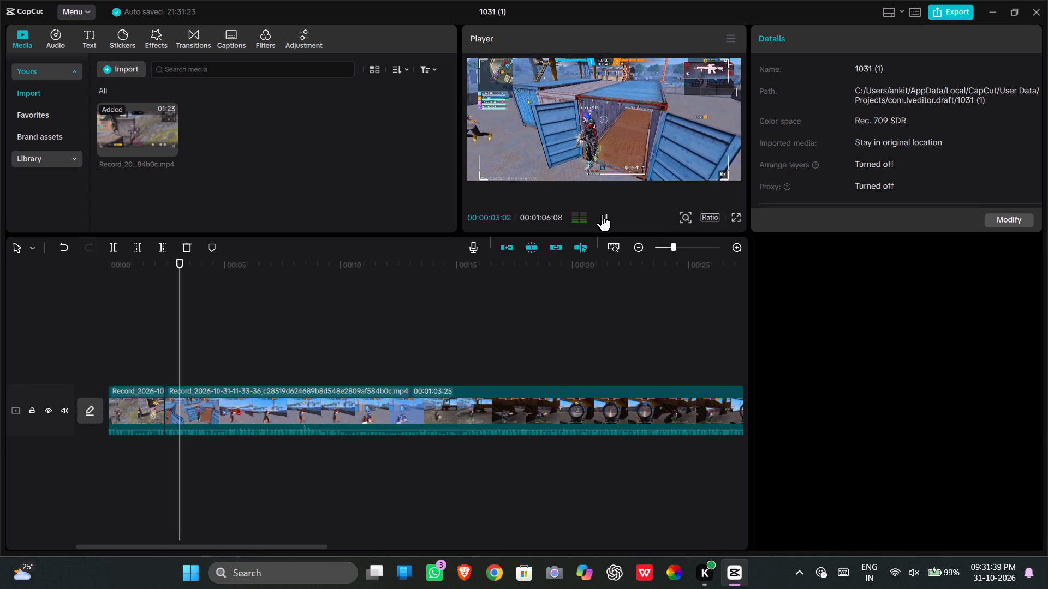
pyautogui.click(602, 214)
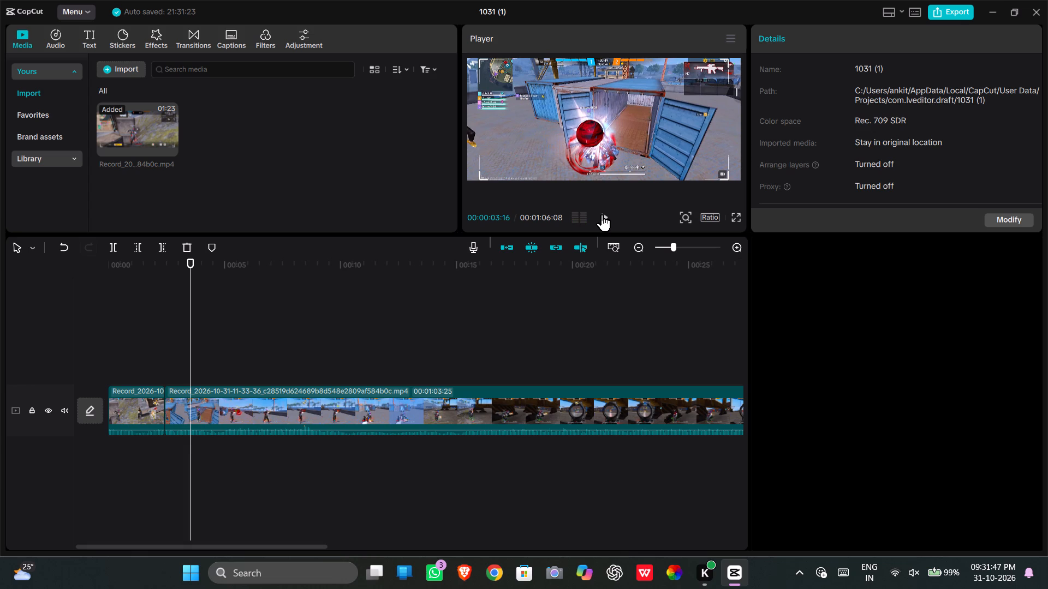
pyautogui.click(602, 214)
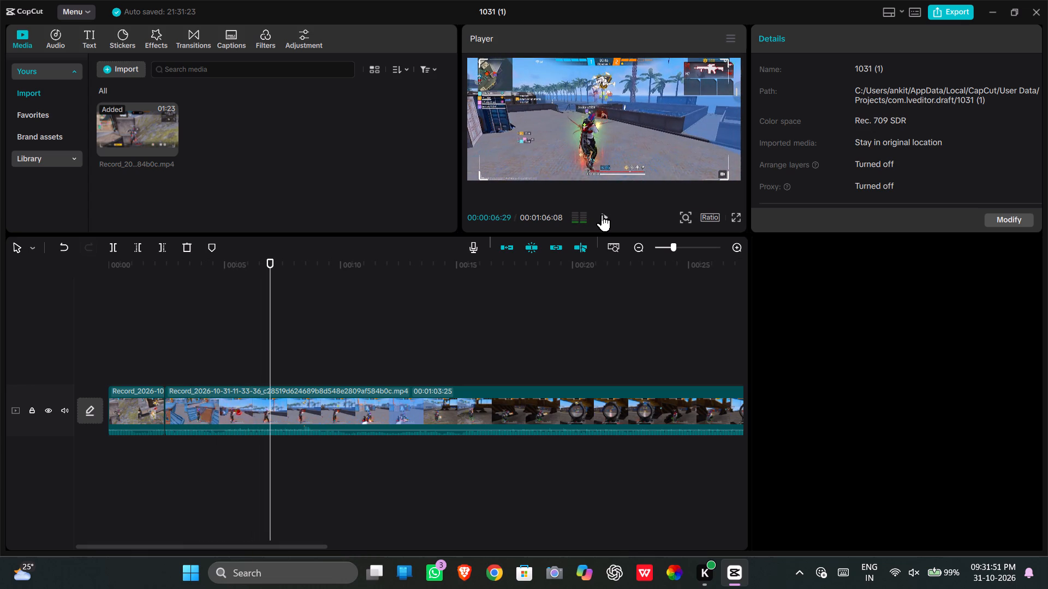
pyautogui.click(602, 214)
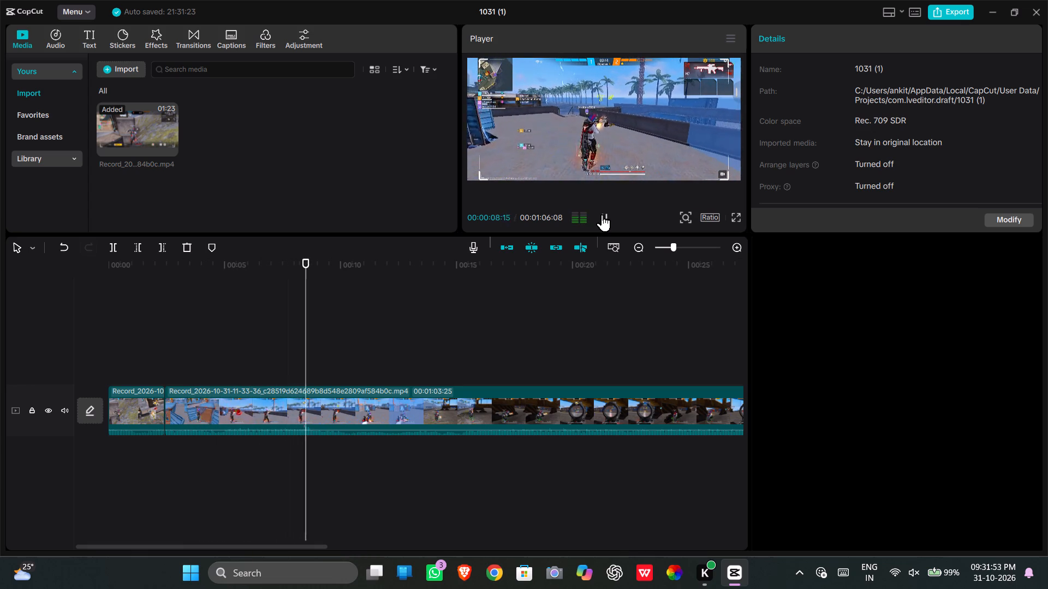
pyautogui.click(602, 214)
pyautogui.click(602, 214)
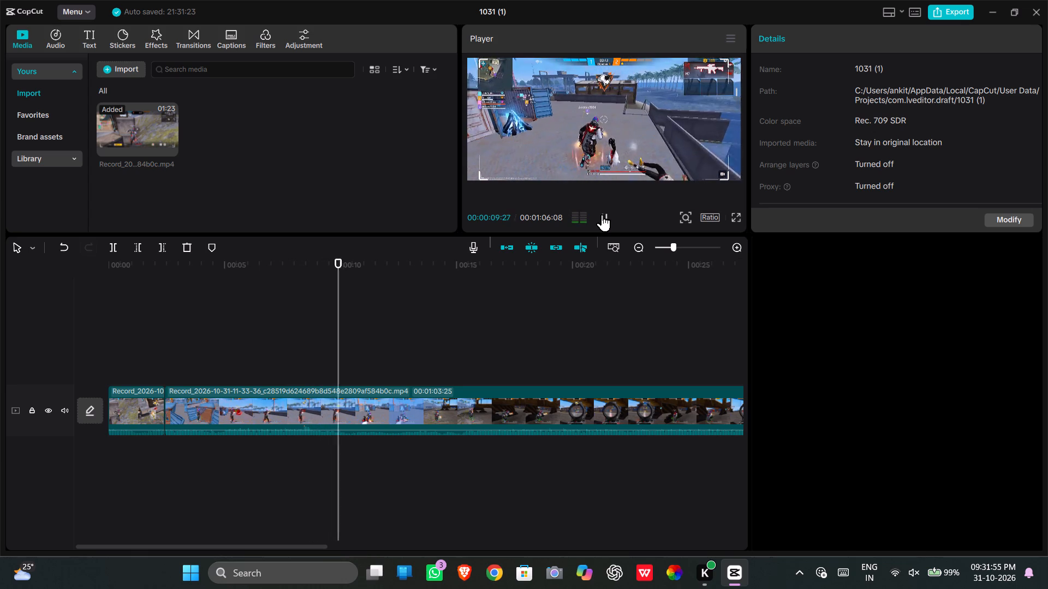
pyautogui.click(602, 214)
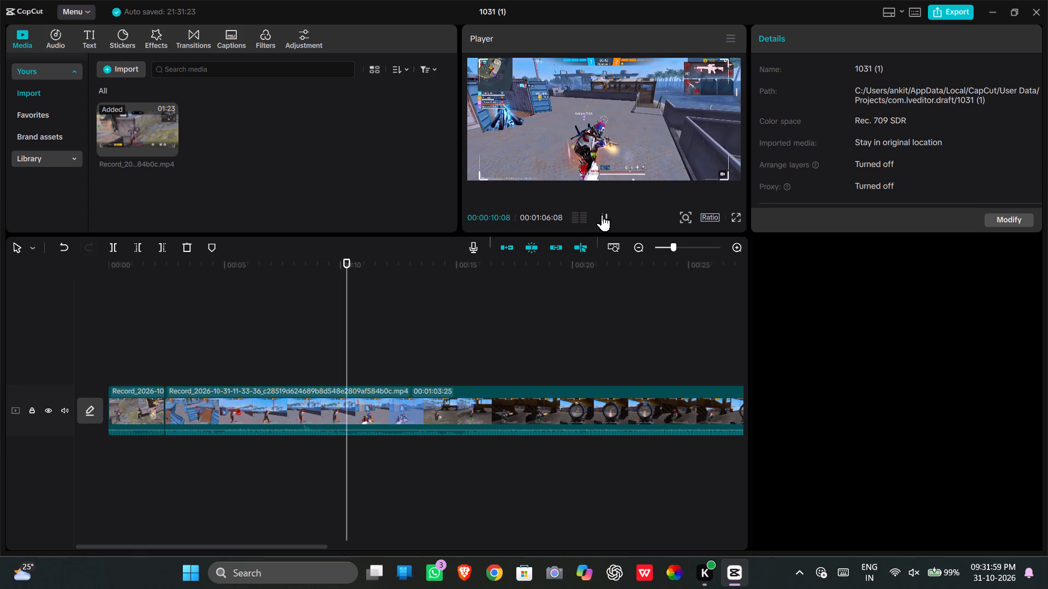
pyautogui.click(602, 214)
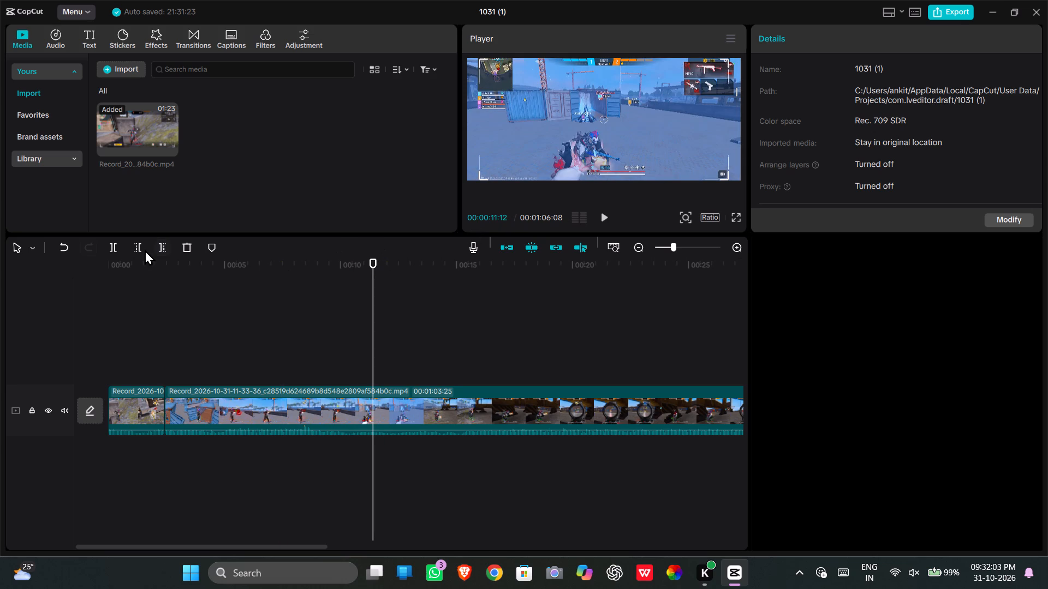
pyautogui.click(120, 247)
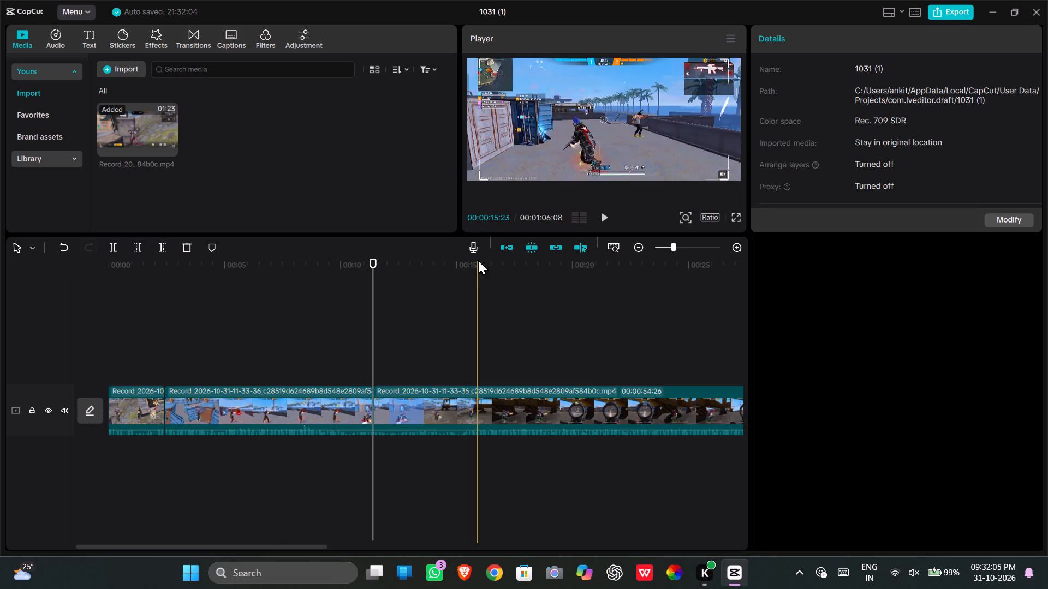
# Play on from the latest cut and split the remaining footage at 00:00:16:27.
pyautogui.click(605, 221)
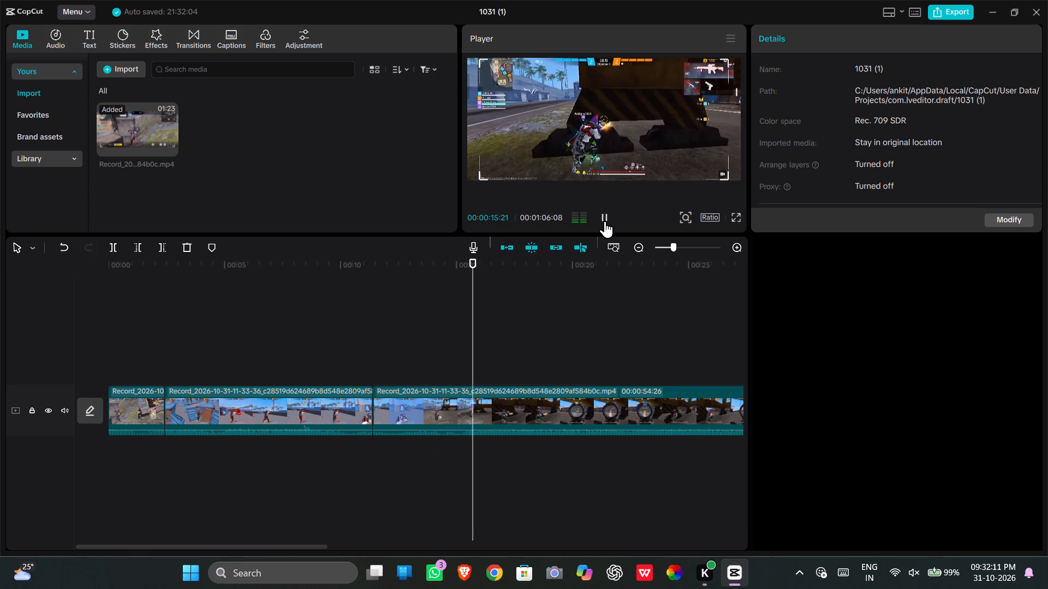
pyautogui.click(605, 221)
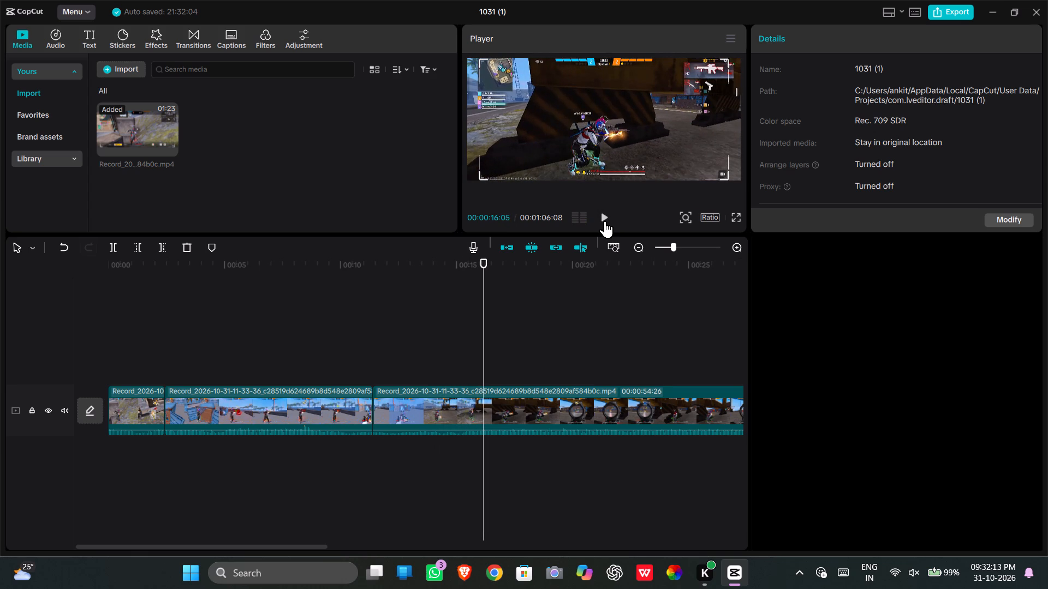
pyautogui.click(605, 221)
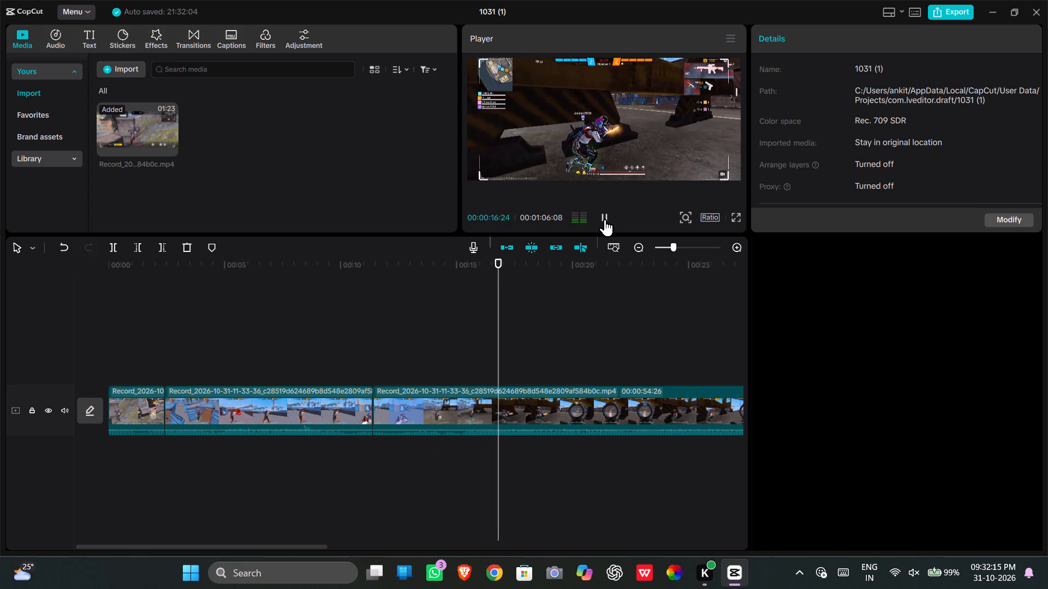
pyautogui.click(605, 219)
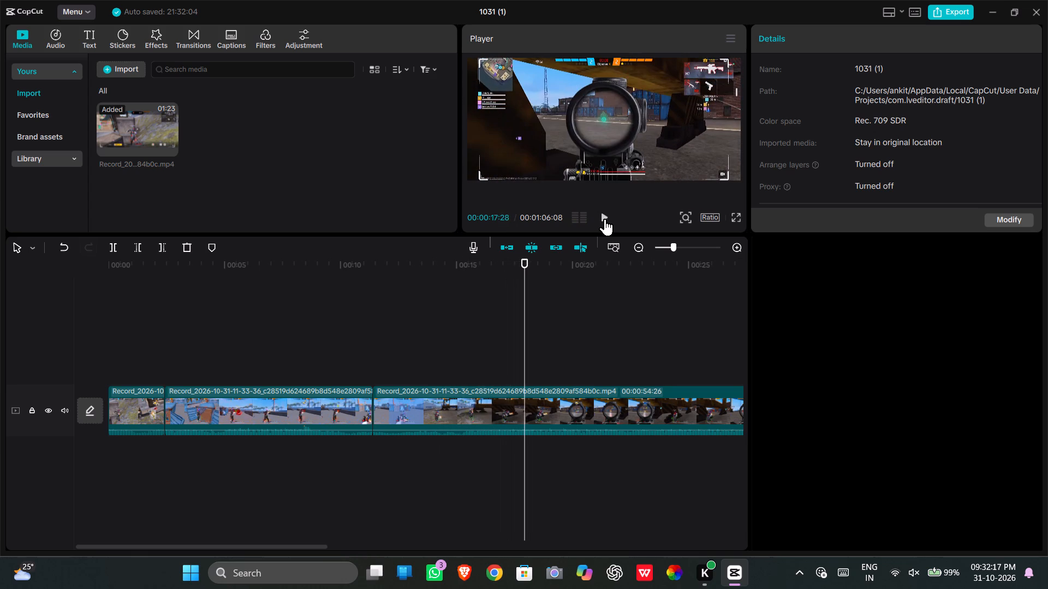
pyautogui.click(510, 318)
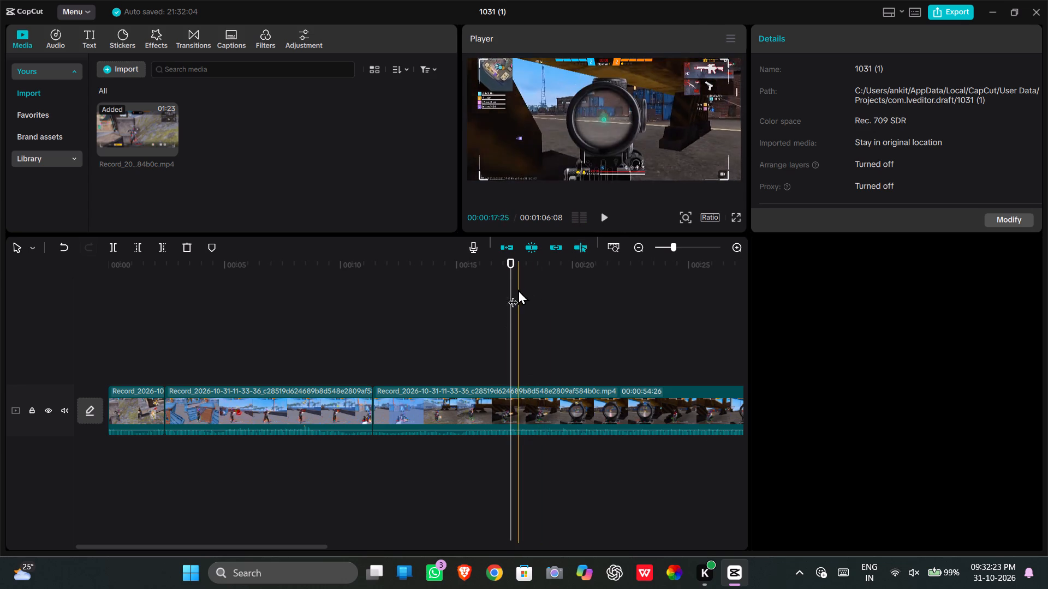
pyautogui.click(501, 311)
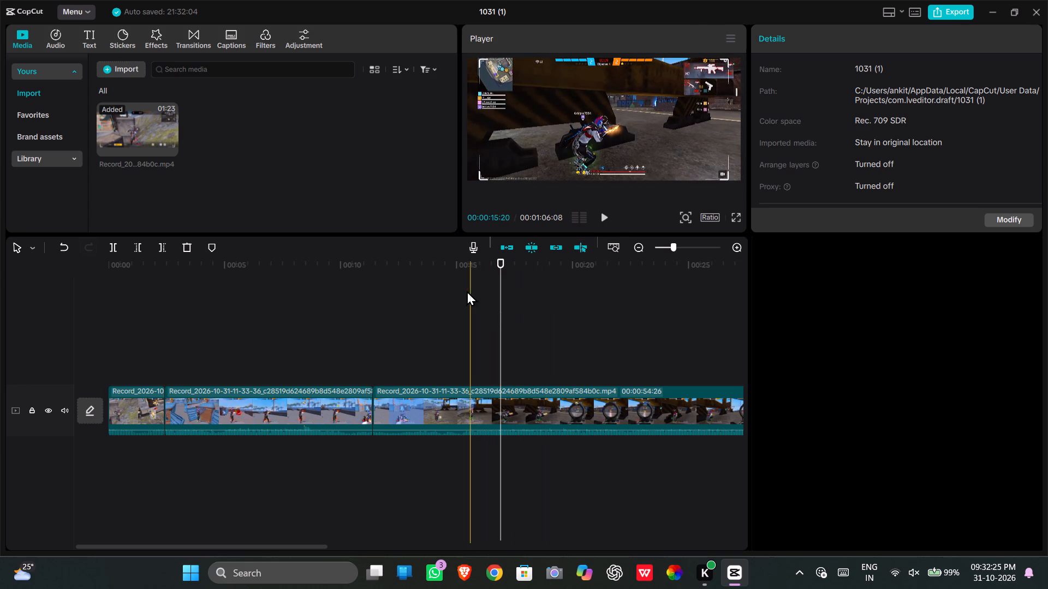
pyautogui.click(113, 249)
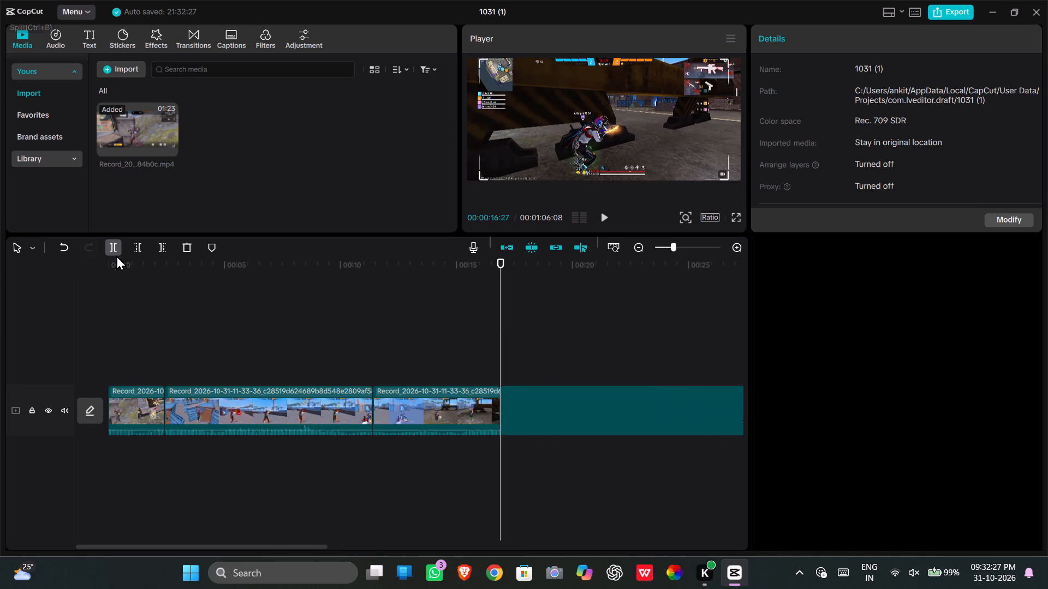
# Delete the segment between the cuts at 00:00:11:12 and 00:00:16:27.
pyautogui.click(417, 411)
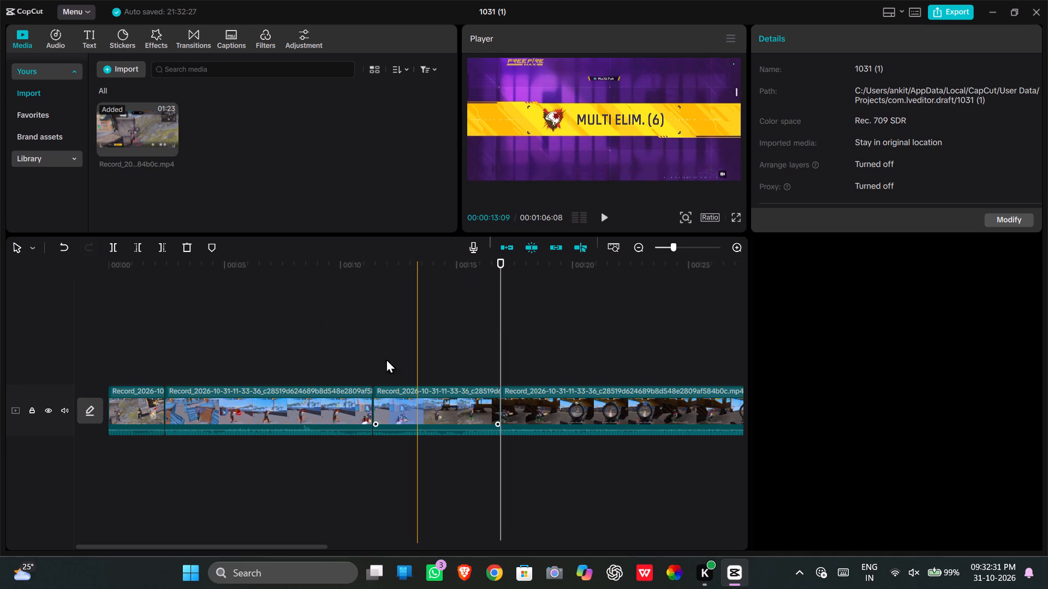
pyautogui.click(453, 404)
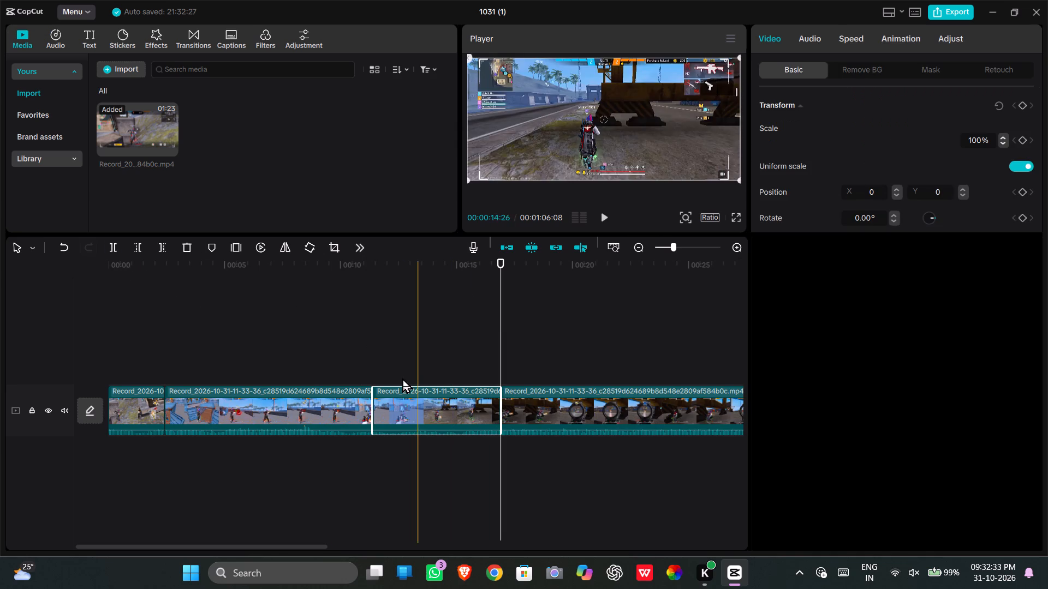
pyautogui.click(192, 245)
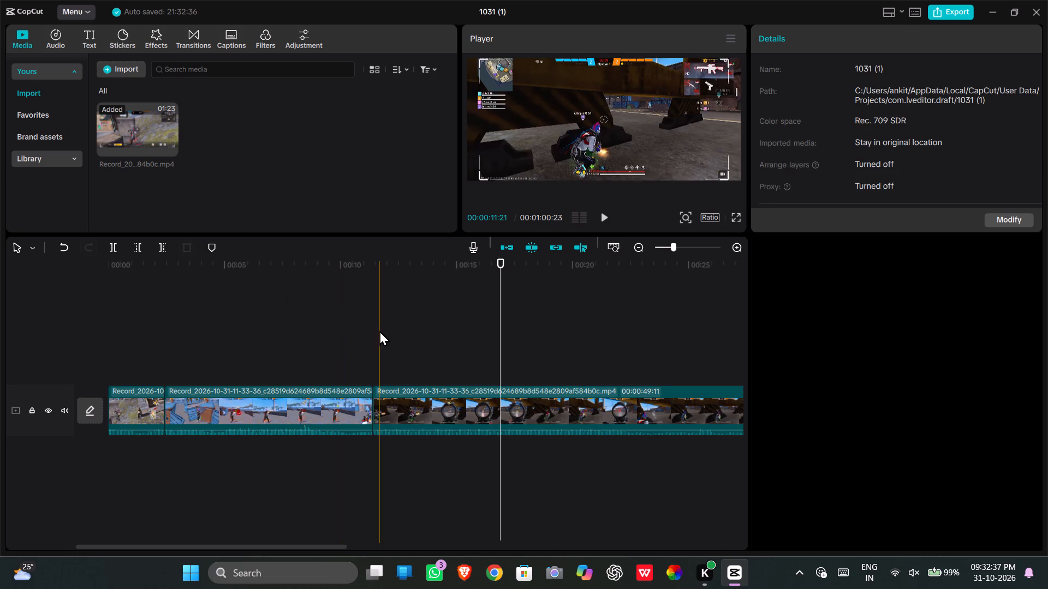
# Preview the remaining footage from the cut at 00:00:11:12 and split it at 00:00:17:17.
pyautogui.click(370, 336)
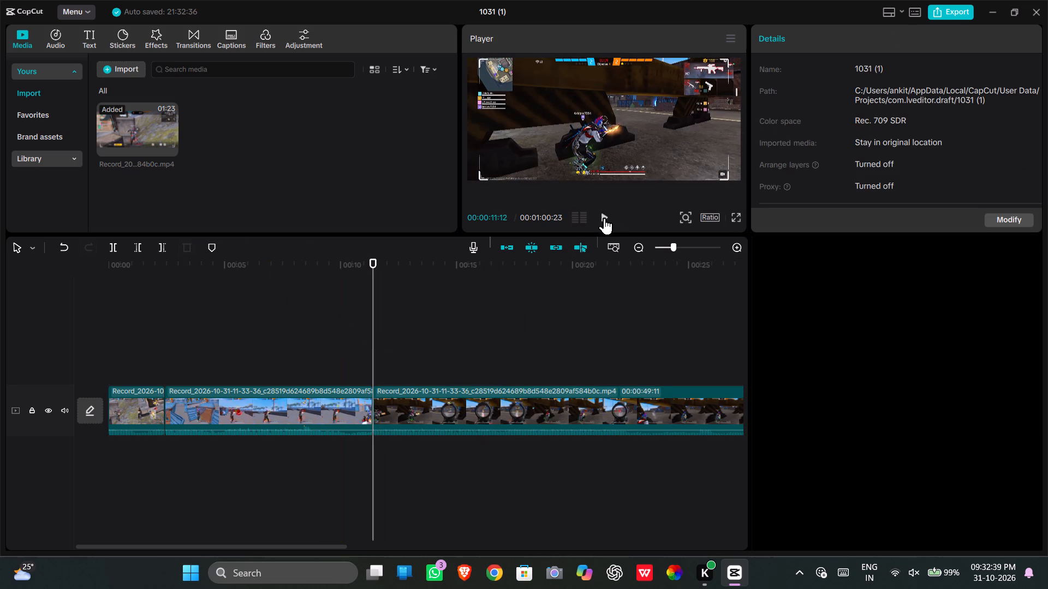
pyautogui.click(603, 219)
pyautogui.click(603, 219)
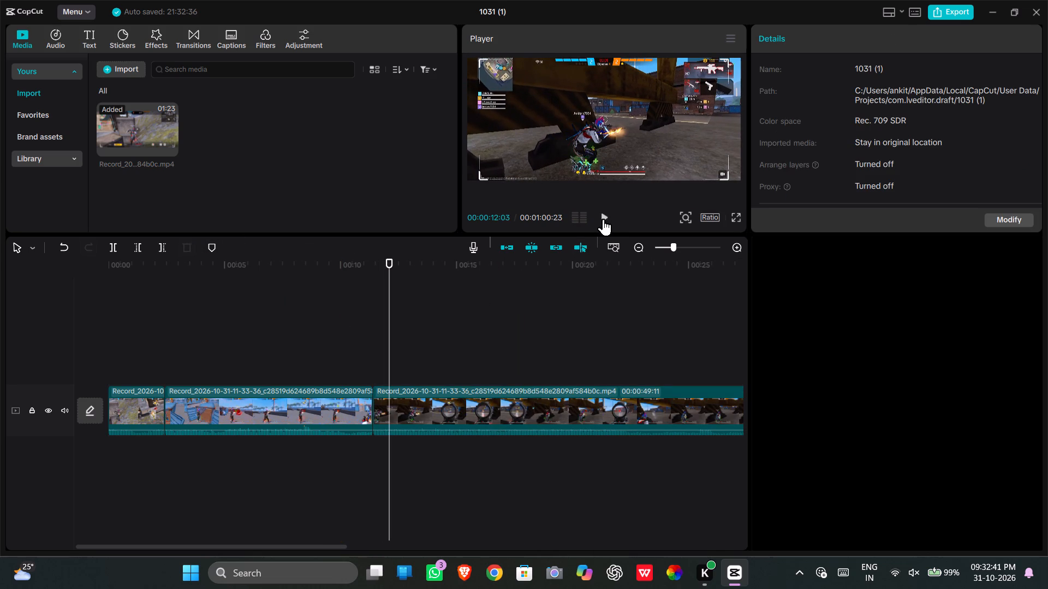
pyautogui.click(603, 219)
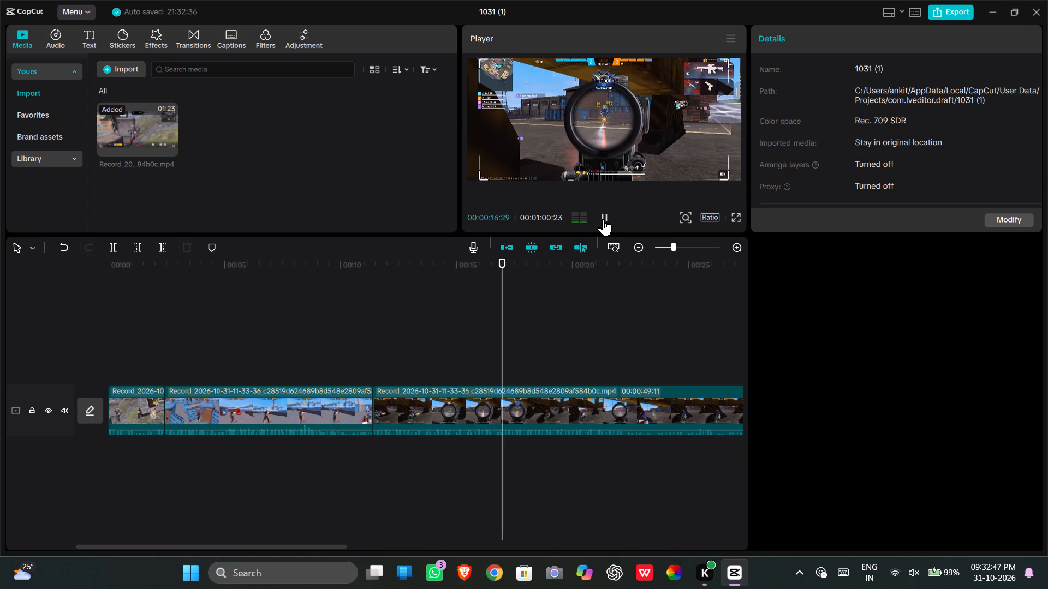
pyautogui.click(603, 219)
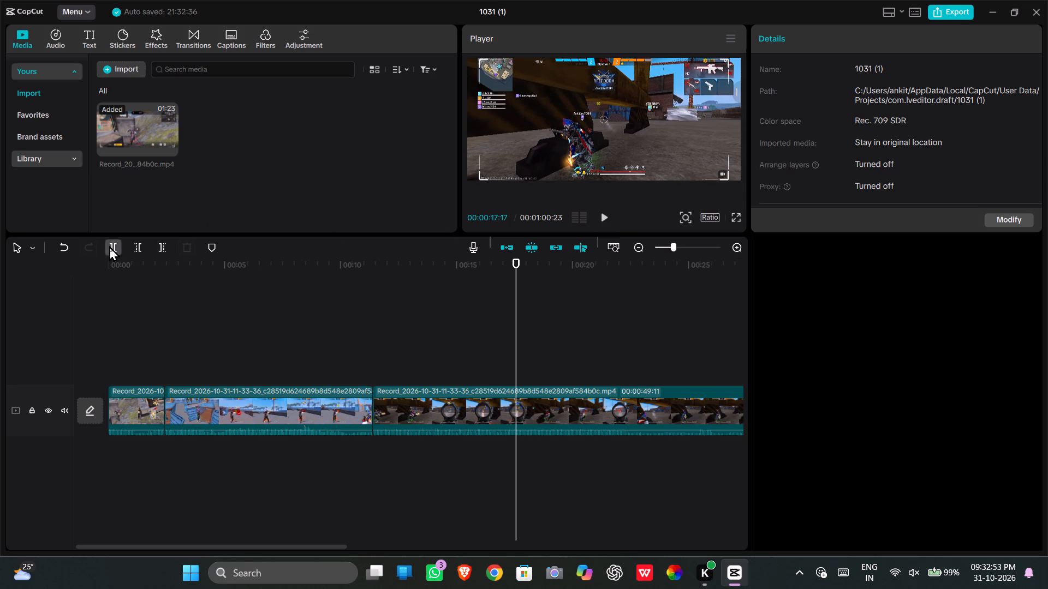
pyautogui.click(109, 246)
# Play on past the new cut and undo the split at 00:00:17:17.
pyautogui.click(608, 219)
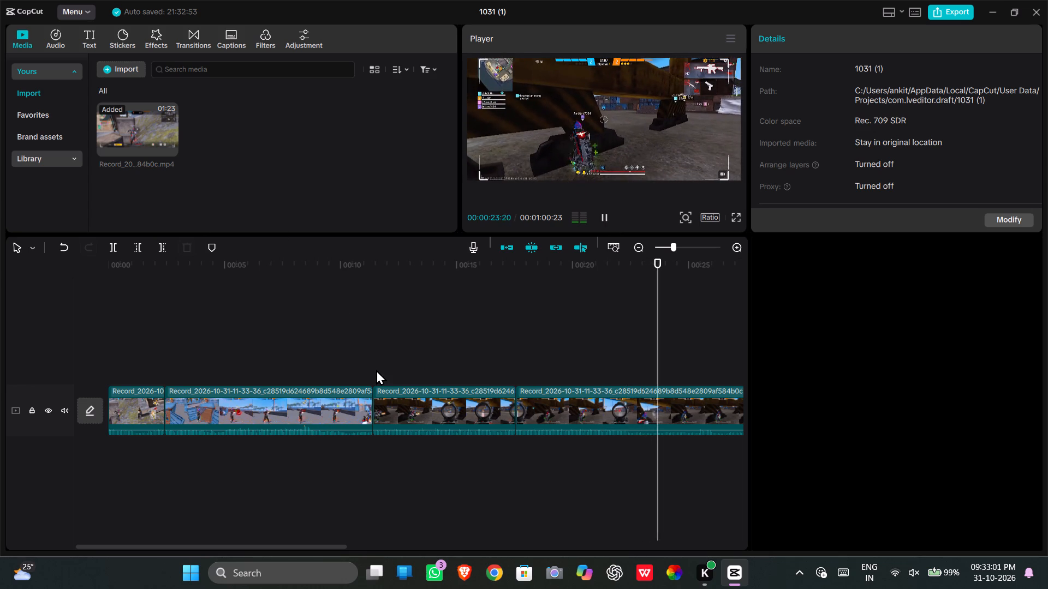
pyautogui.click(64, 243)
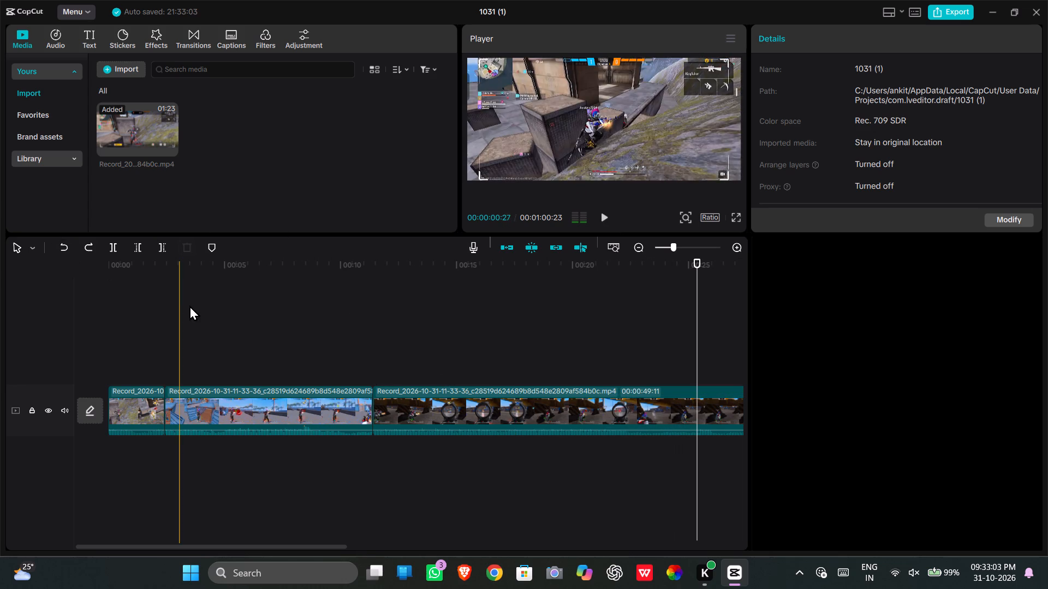
# Preview the third segment from 00:00:12:28 and split it at 00:00:22:09.
pyautogui.click(409, 325)
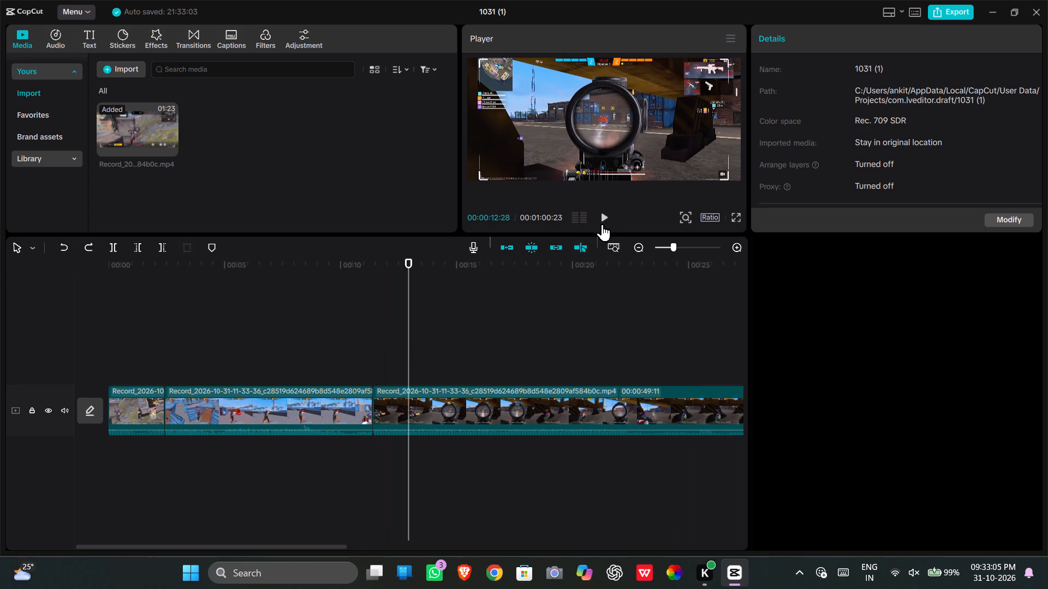
pyautogui.click(603, 220)
pyautogui.click(603, 220)
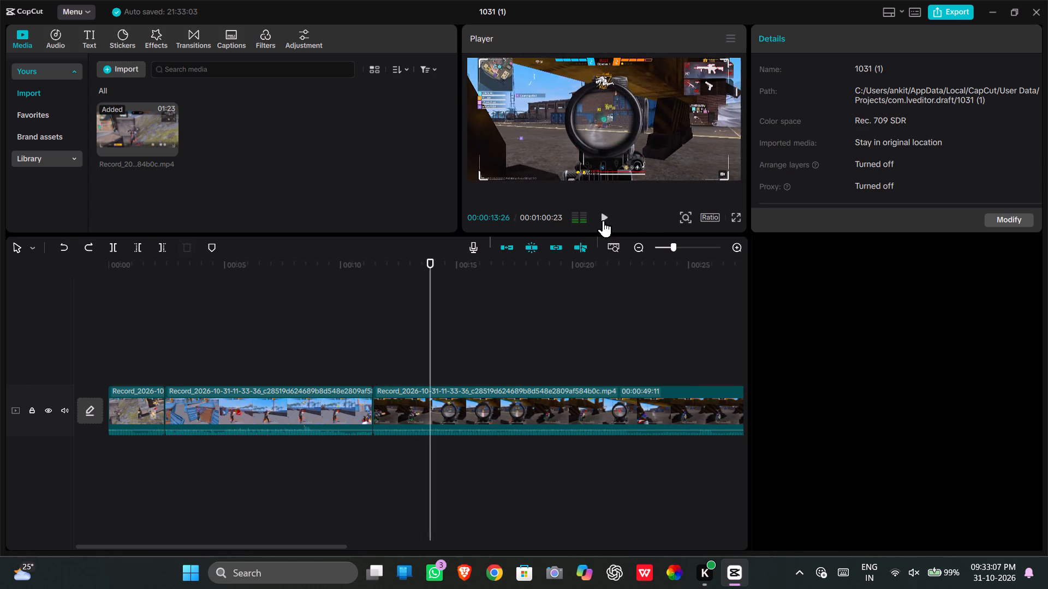
pyautogui.click(603, 220)
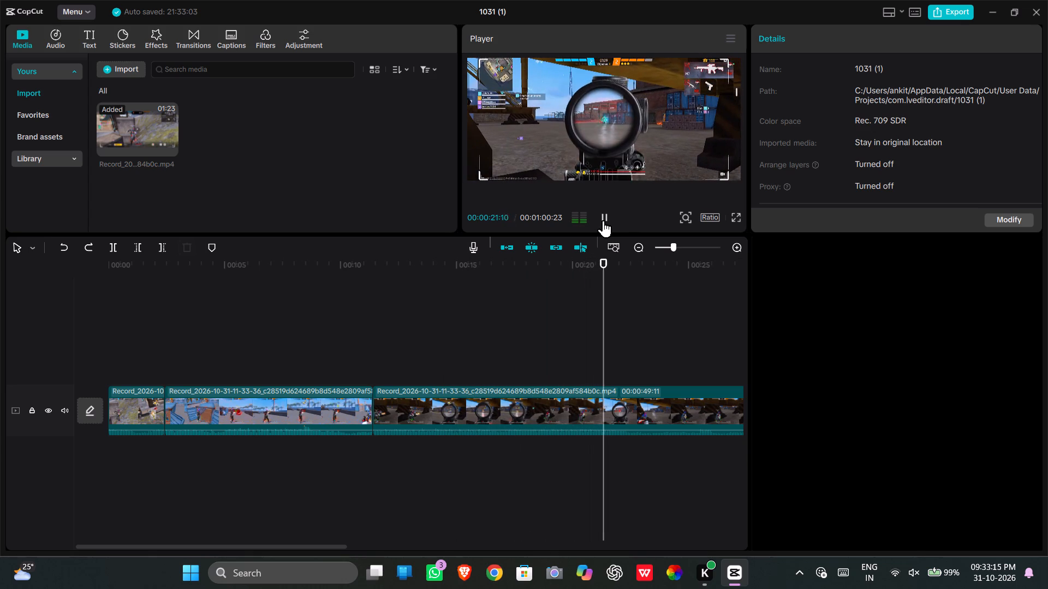
pyautogui.click(603, 220)
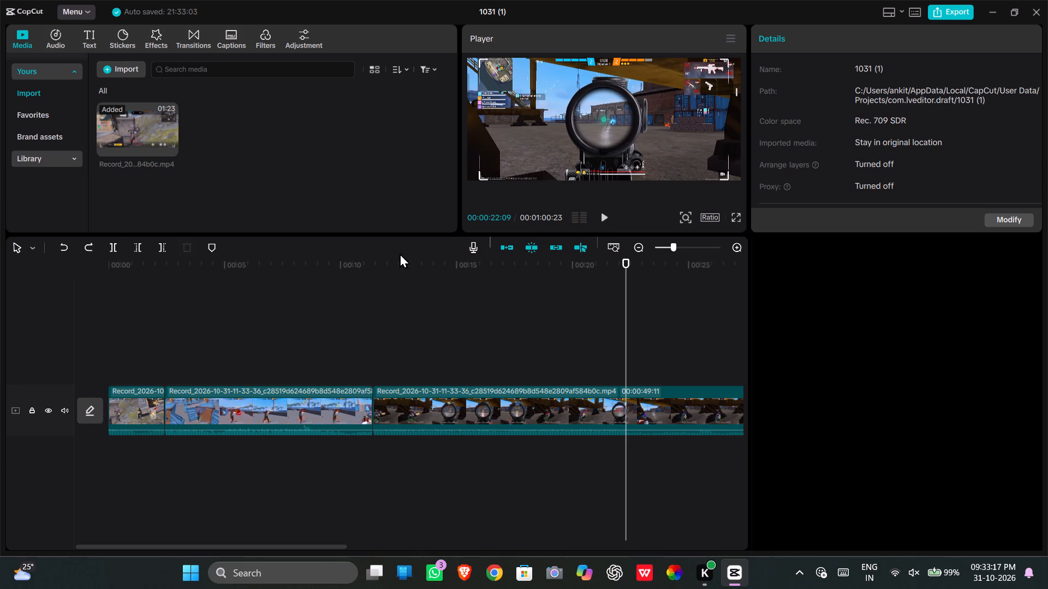
pyautogui.click(111, 249)
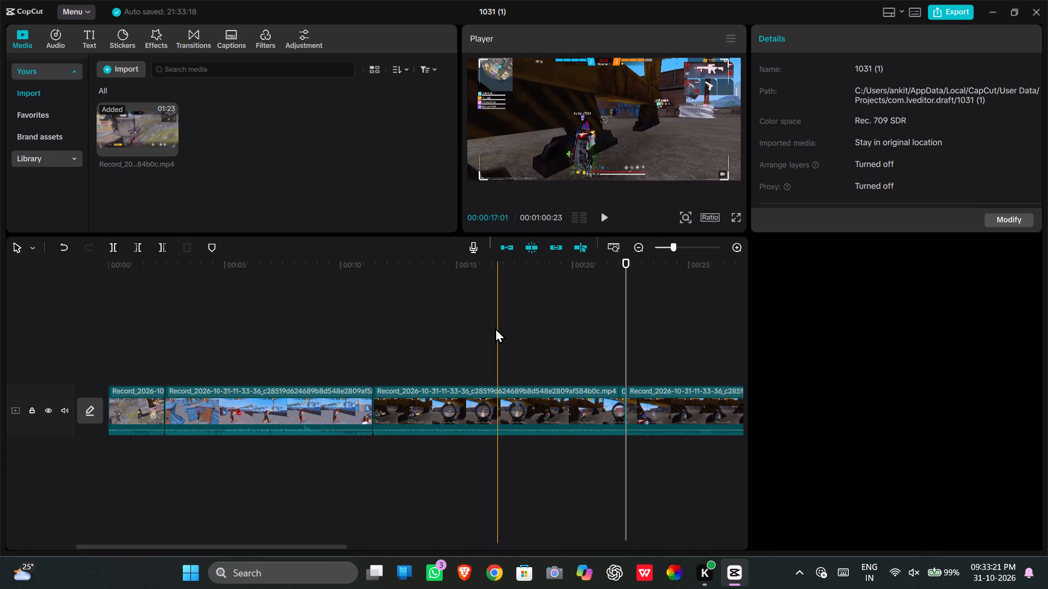
# Play on from the cut at 00:00:22:09 and trim away the last segment's beginning up to 00:00:32:19.
pyautogui.moveTo(474, 328); pyautogui.dragTo(664, 347)
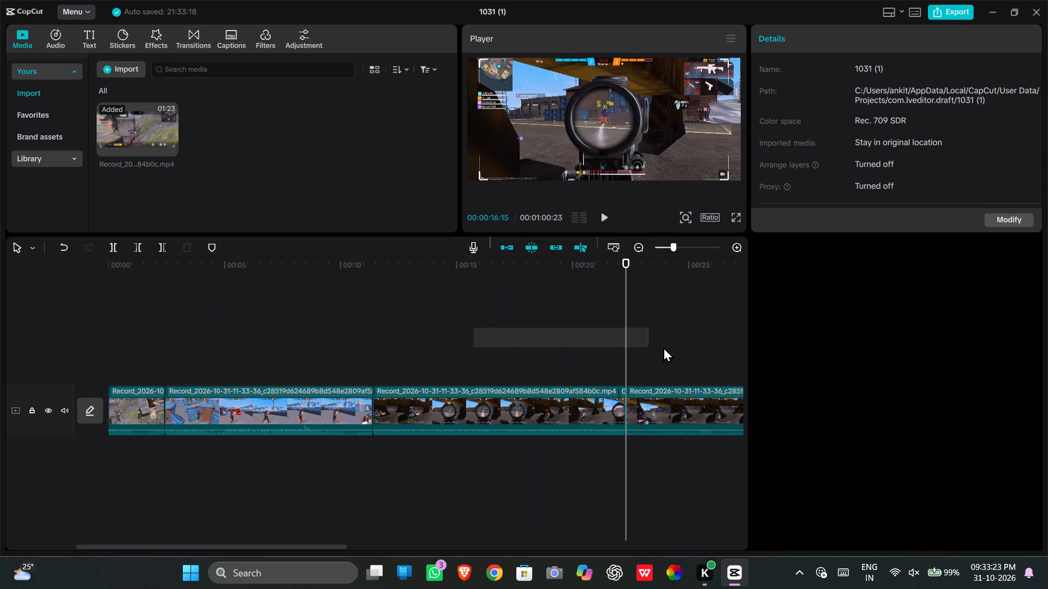
pyautogui.moveTo(664, 347); pyautogui.dragTo(770, 335)
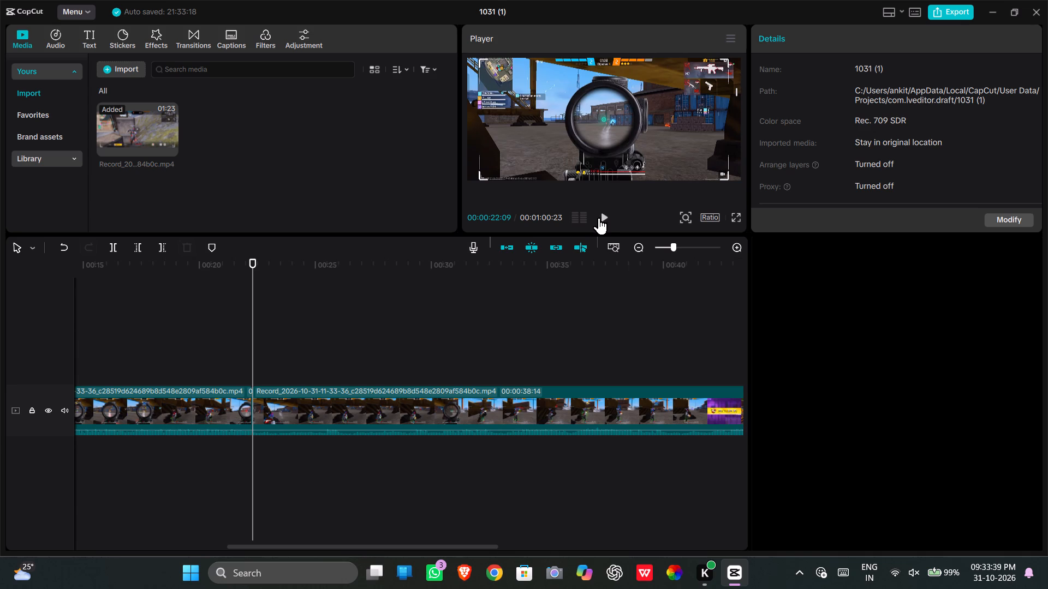
pyautogui.click(605, 216)
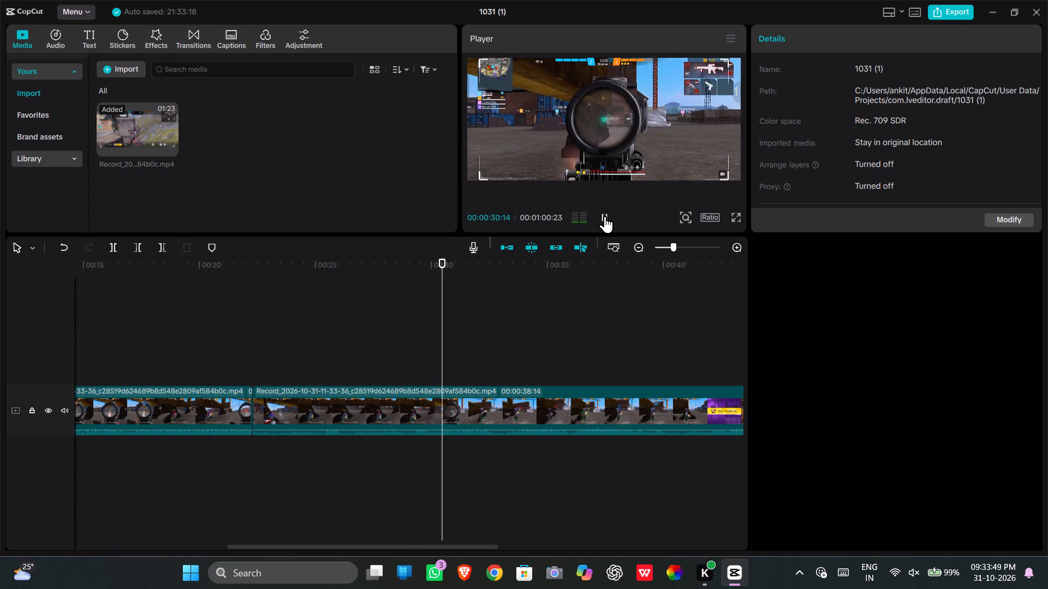
pyautogui.click(605, 216)
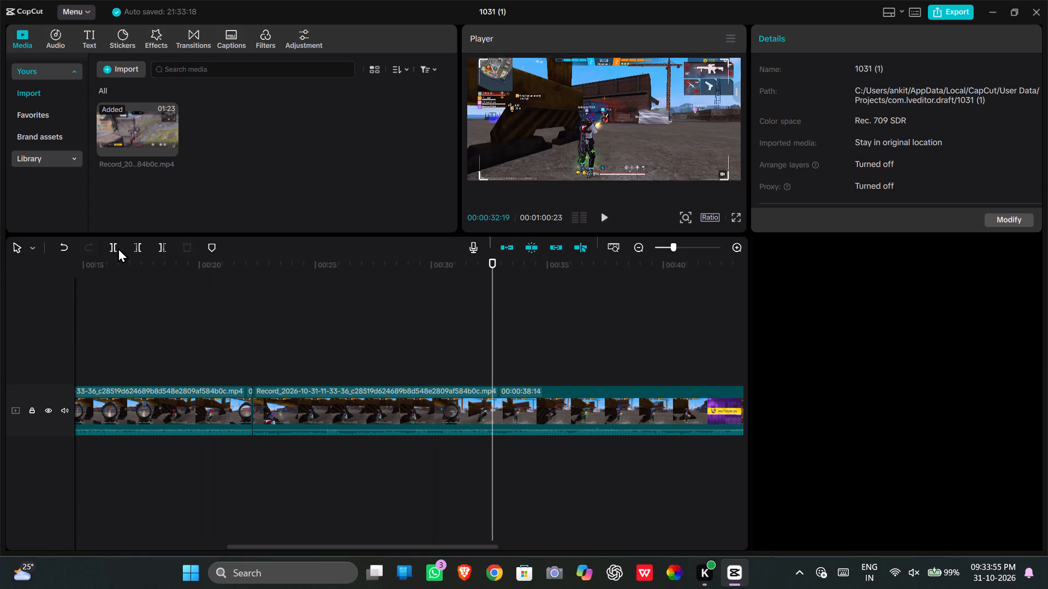
pyautogui.click(135, 249)
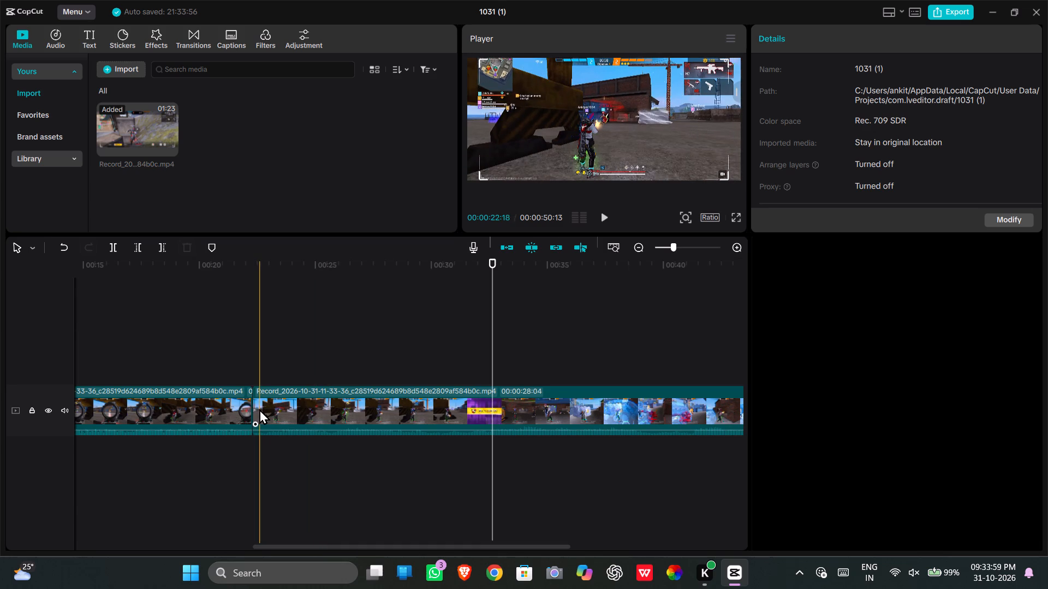
# Preview the trimmed last segment from its start at 00:00:22:09 and split it at 00:00:30:11.
pyautogui.click(253, 378)
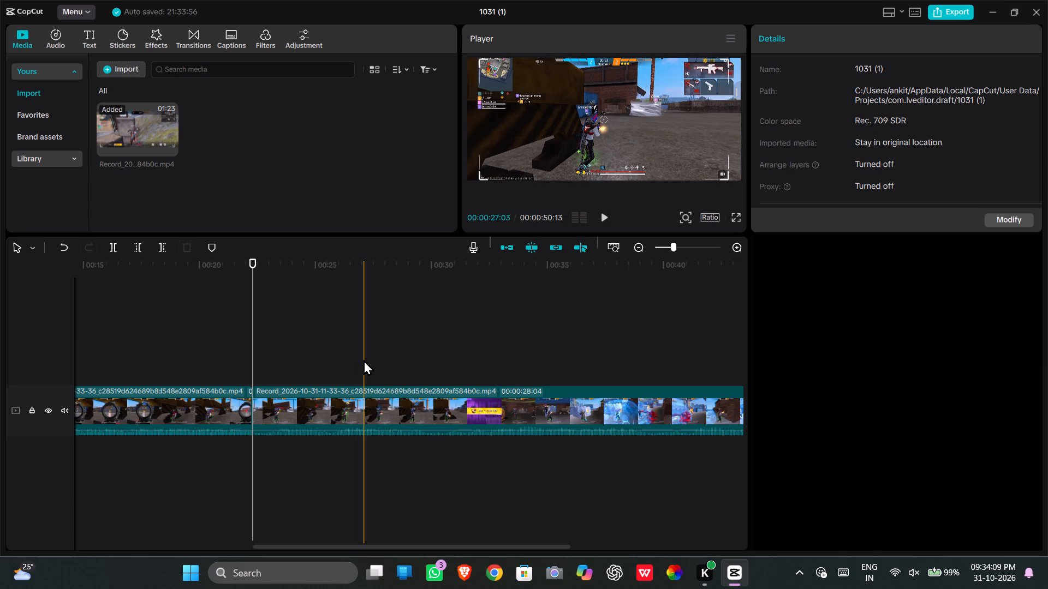
pyautogui.click(606, 217)
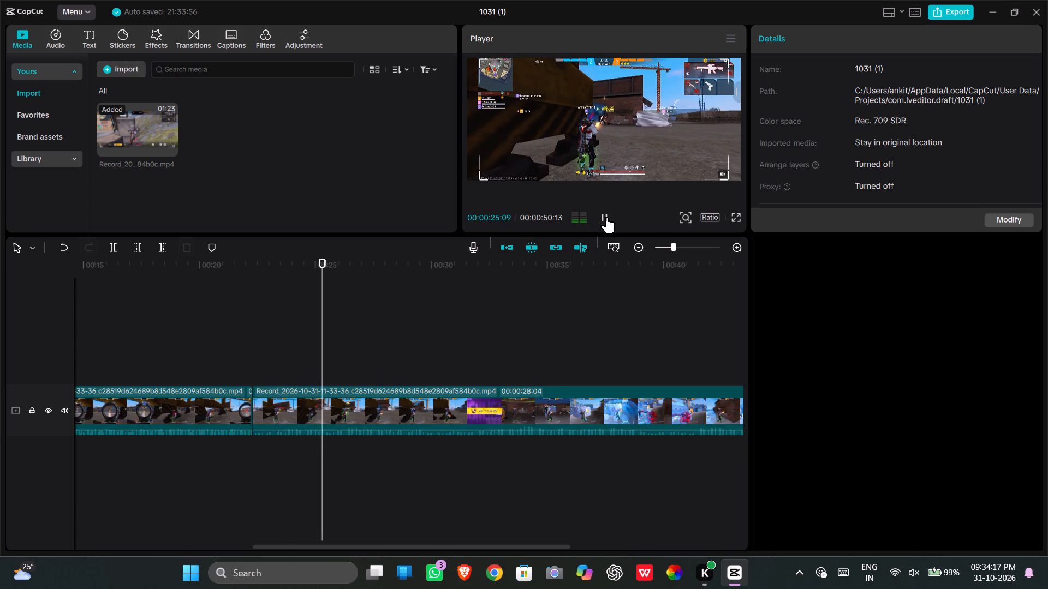
pyautogui.click(606, 217)
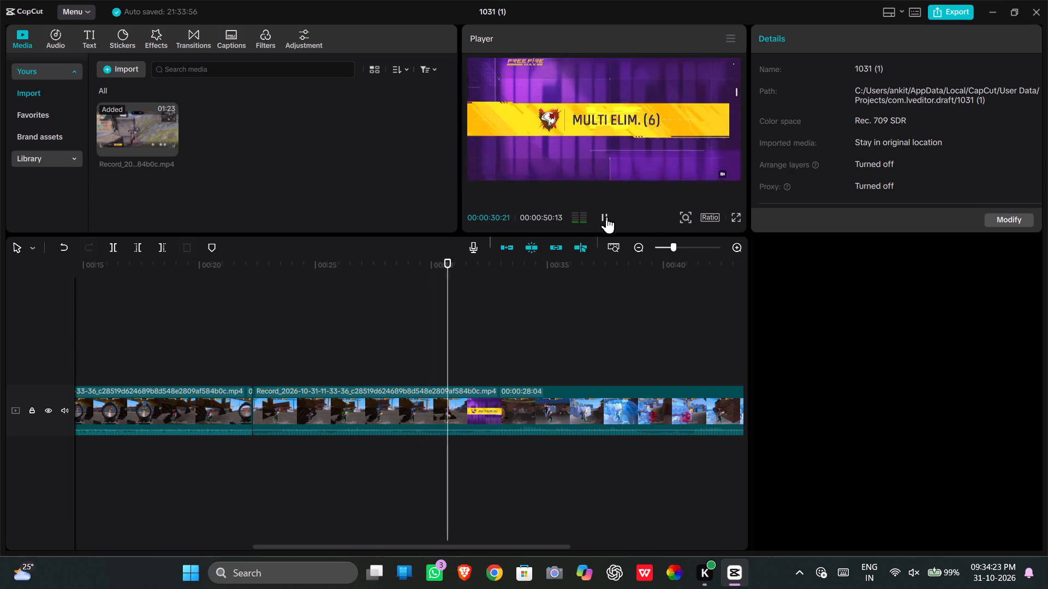
pyautogui.click(440, 324)
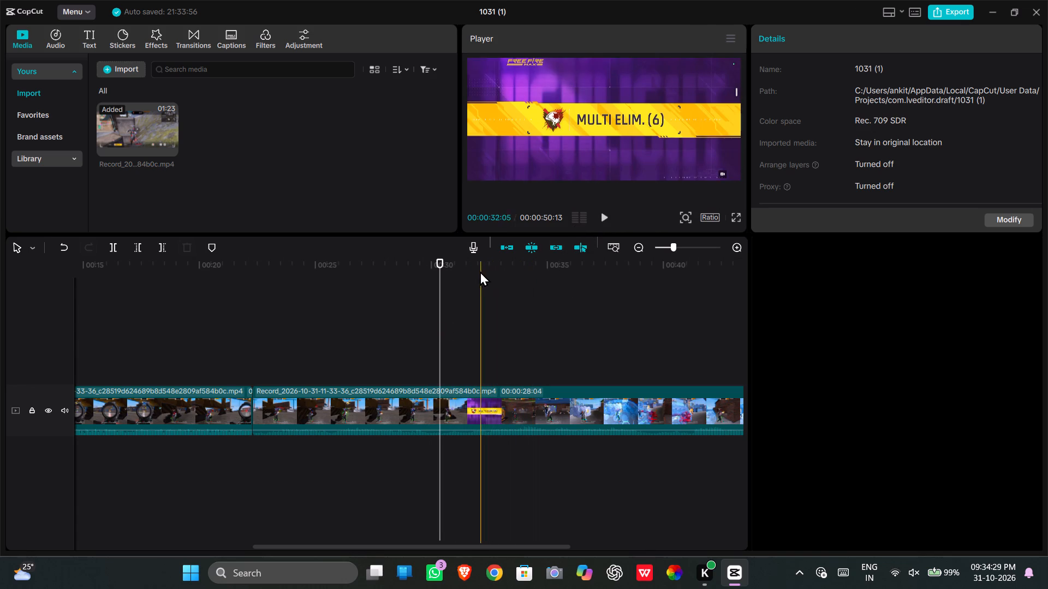
pyautogui.click(116, 244)
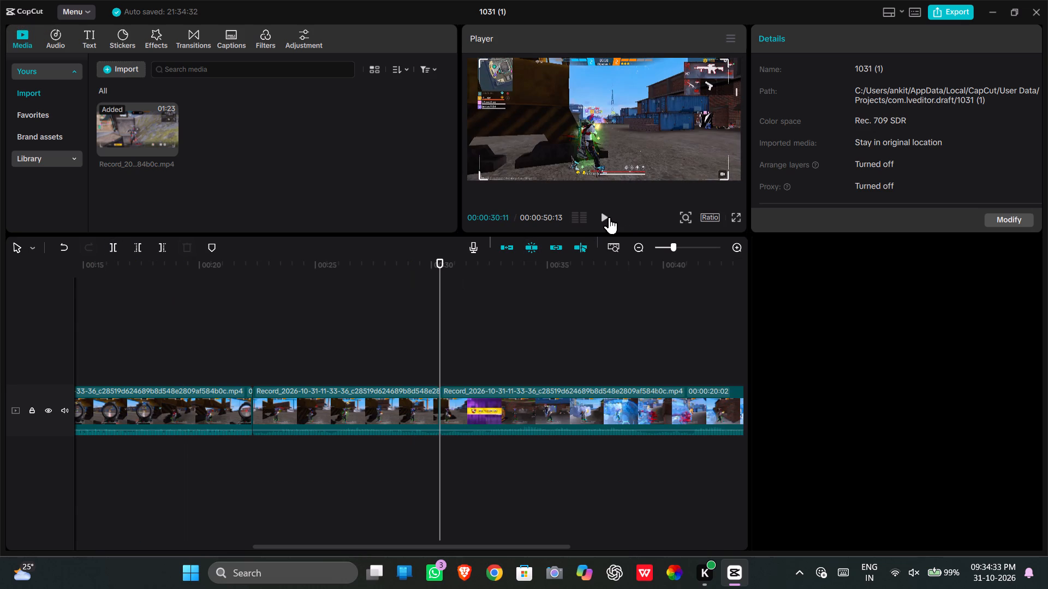
# Play on past the cut at 00:00:30:11 and trim away the last segment's beginning up to 00:00:32:23.
pyautogui.click(608, 218)
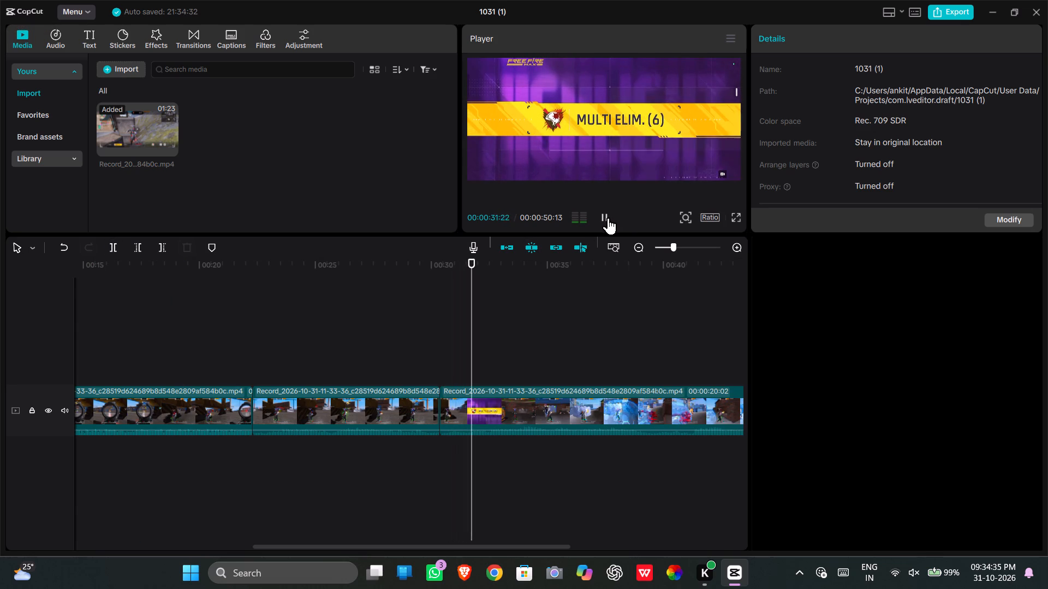
pyautogui.click(608, 218)
pyautogui.click(608, 218)
pyautogui.click(608, 218)
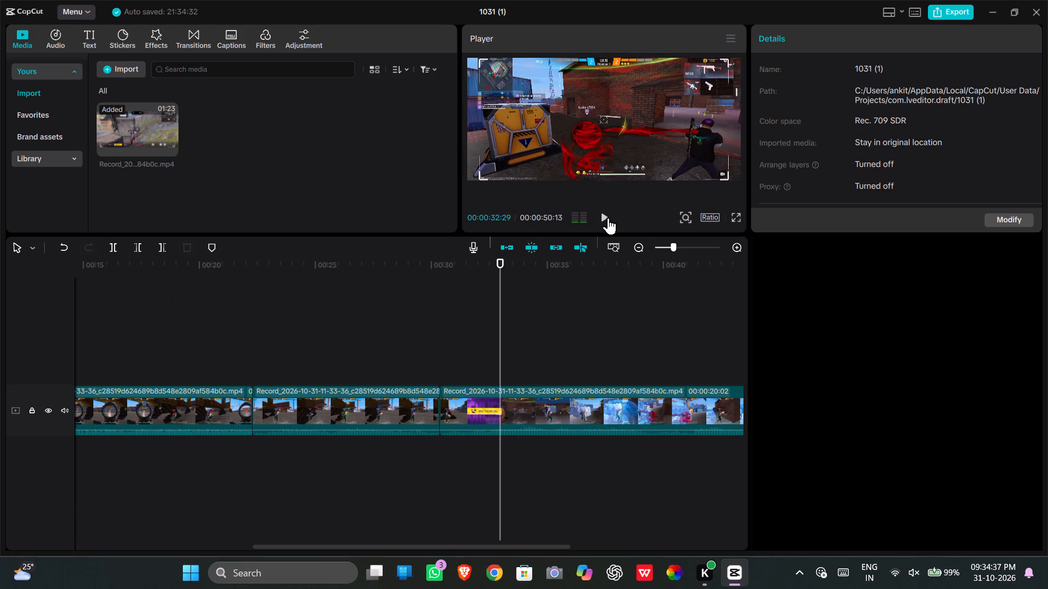
pyautogui.click(495, 377)
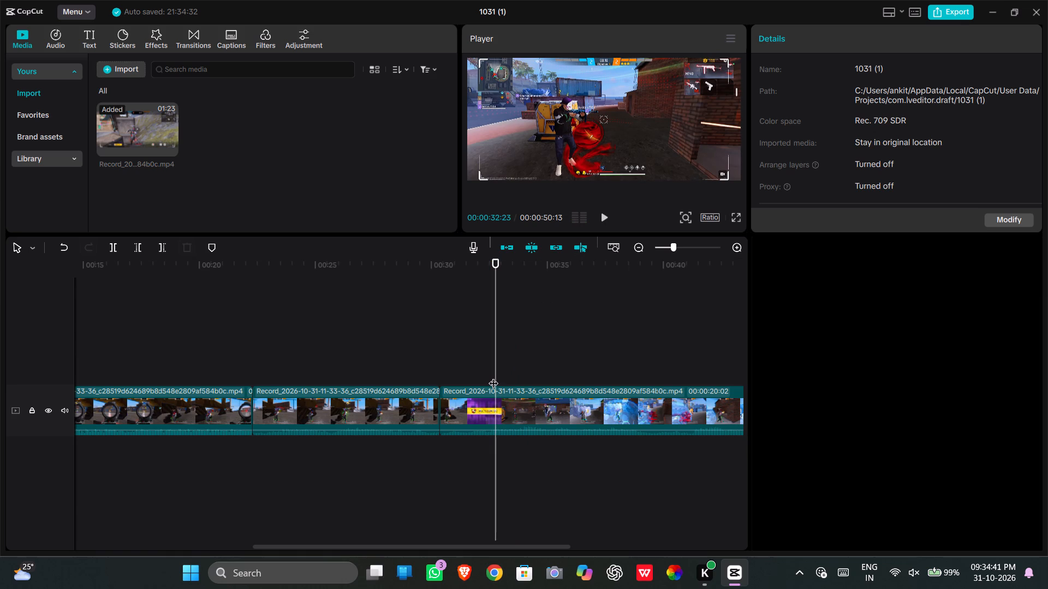
pyautogui.click(136, 240)
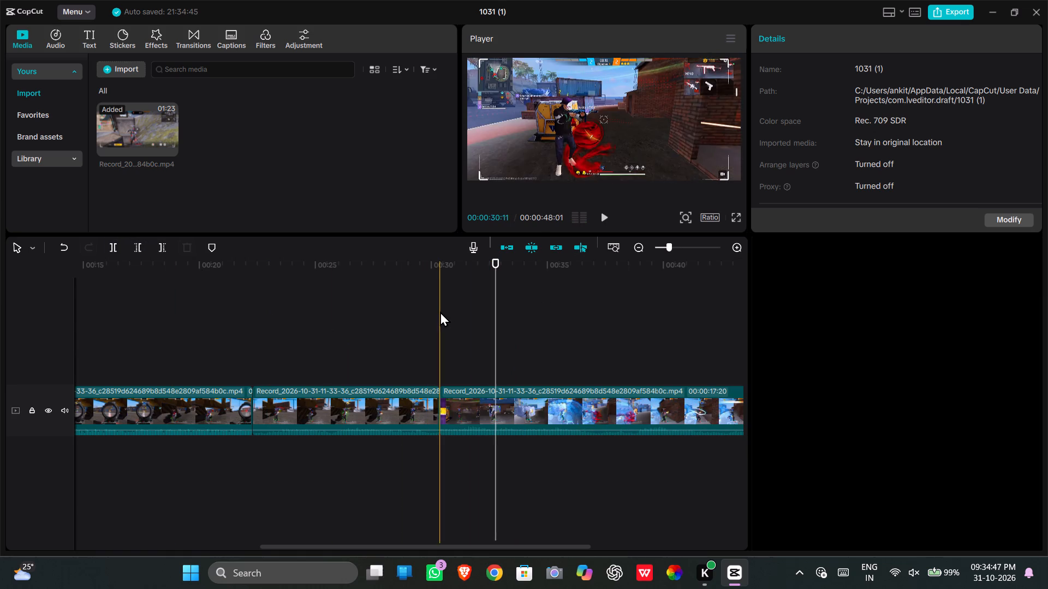
# Preview the footage across the cut at 00:00:30:11 and trim away the last segment's end after 00:00:42:20.
pyautogui.click(427, 314)
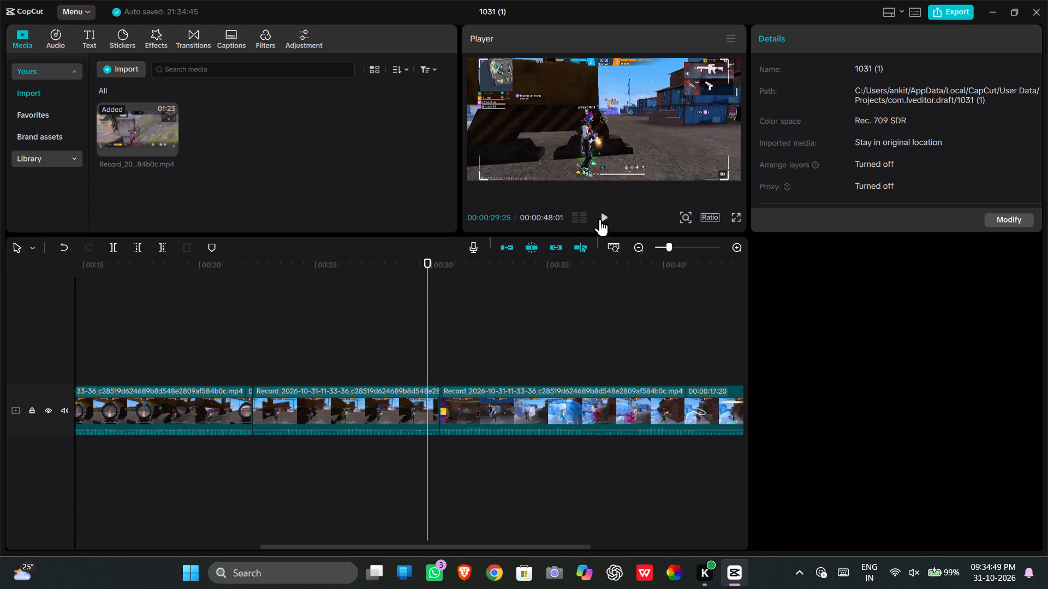
pyautogui.click(397, 303)
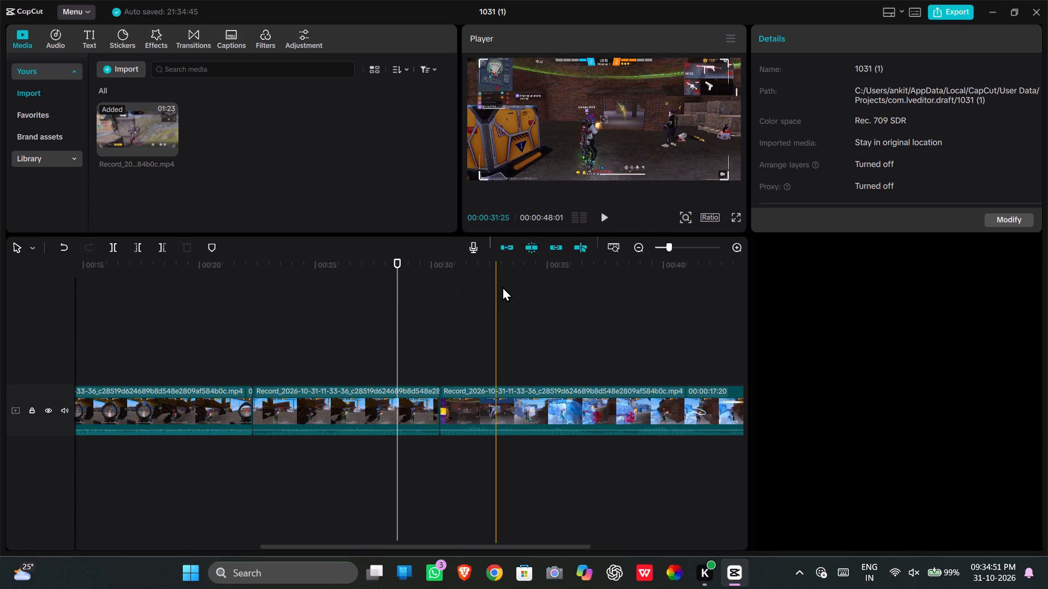
pyautogui.click(604, 218)
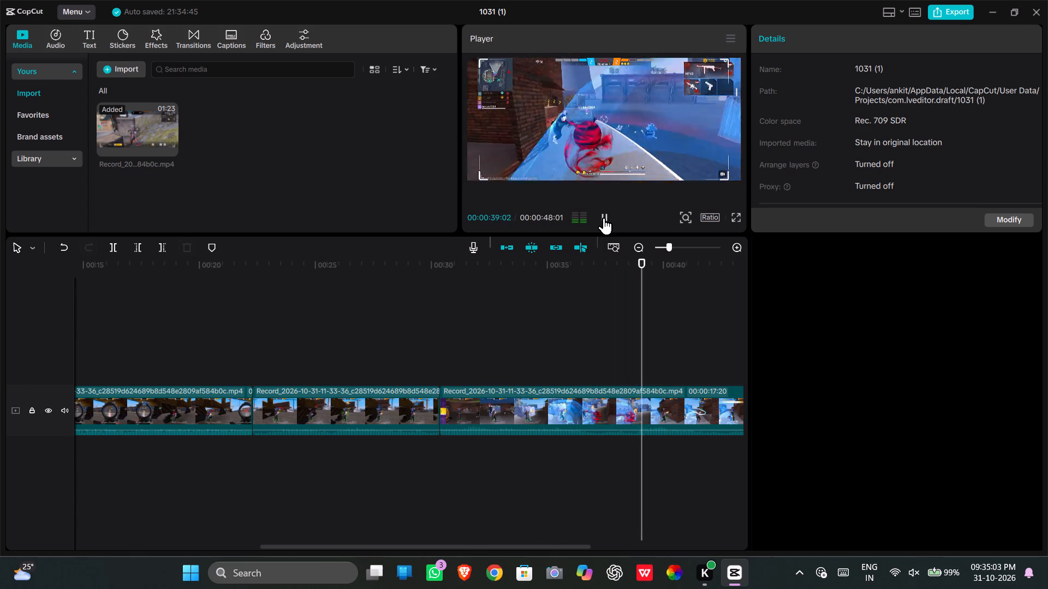
pyautogui.click(604, 218)
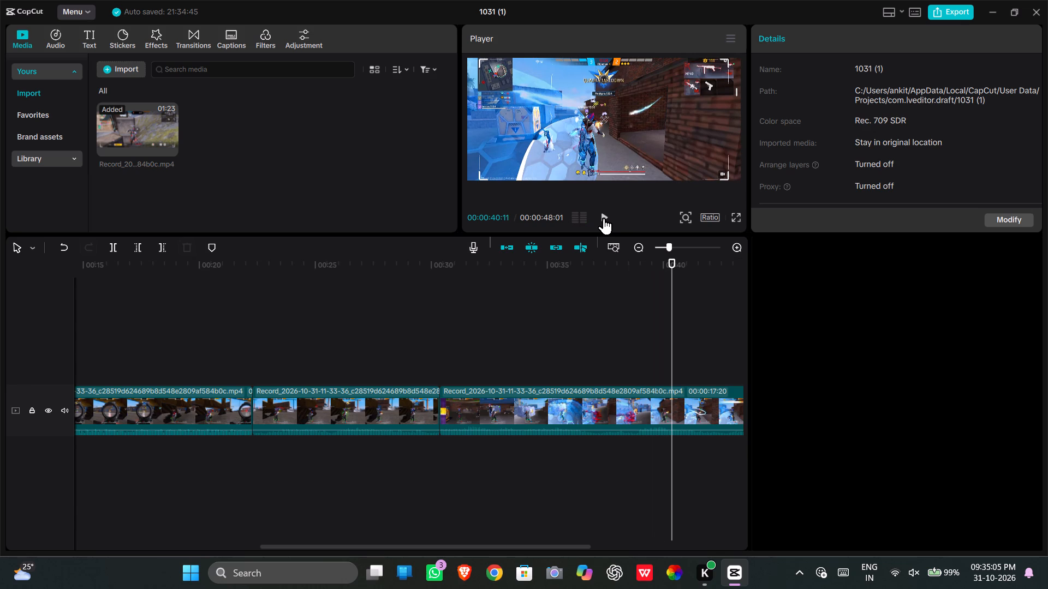
pyautogui.click(604, 218)
pyautogui.click(604, 218)
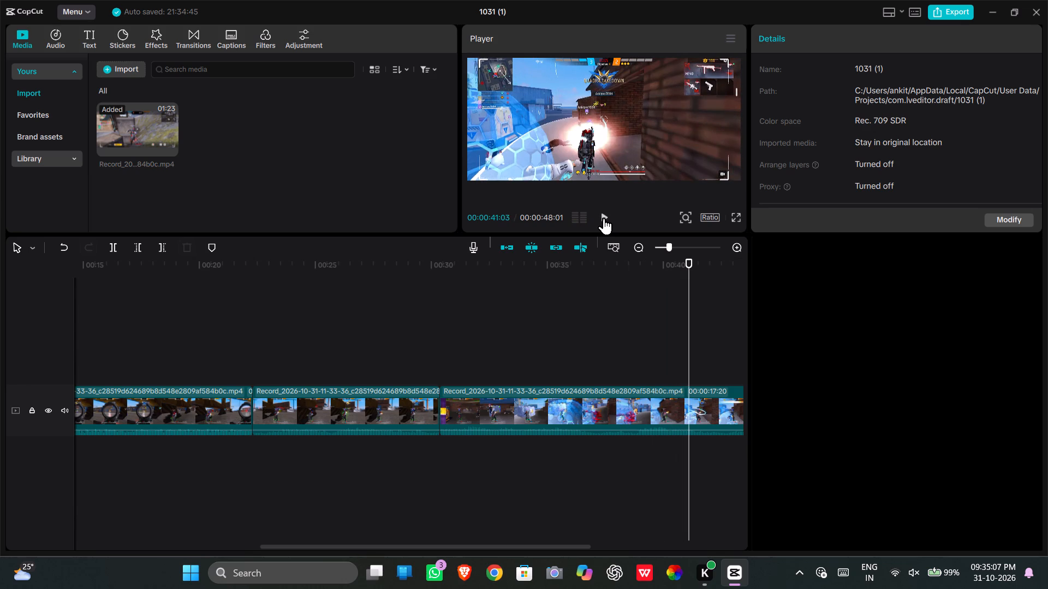
pyautogui.click(604, 218)
pyautogui.click(604, 218)
pyautogui.click(604, 218)
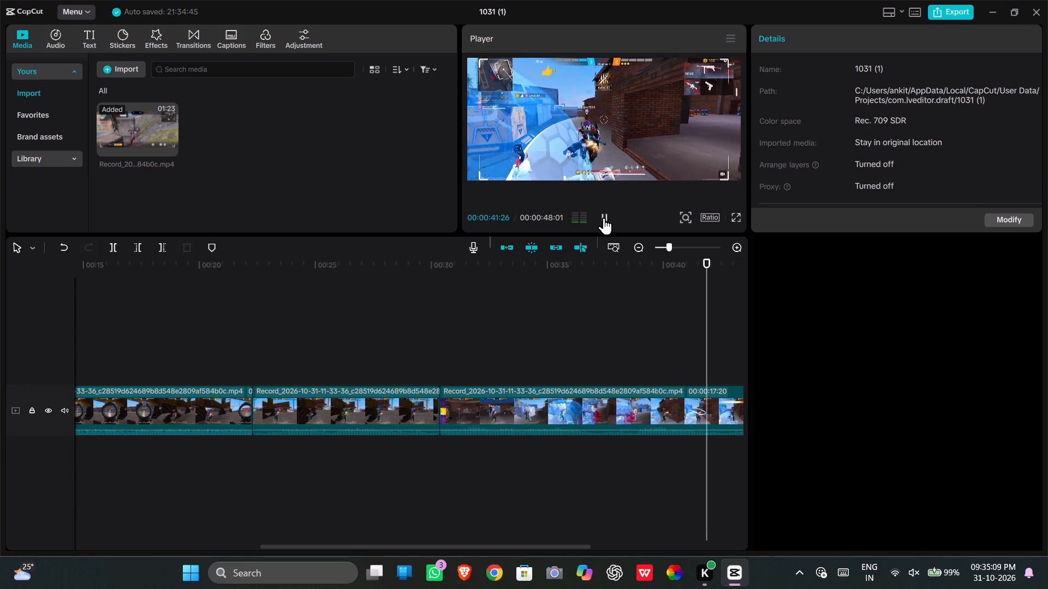
pyautogui.doubleClick(604, 218)
pyautogui.click(604, 218)
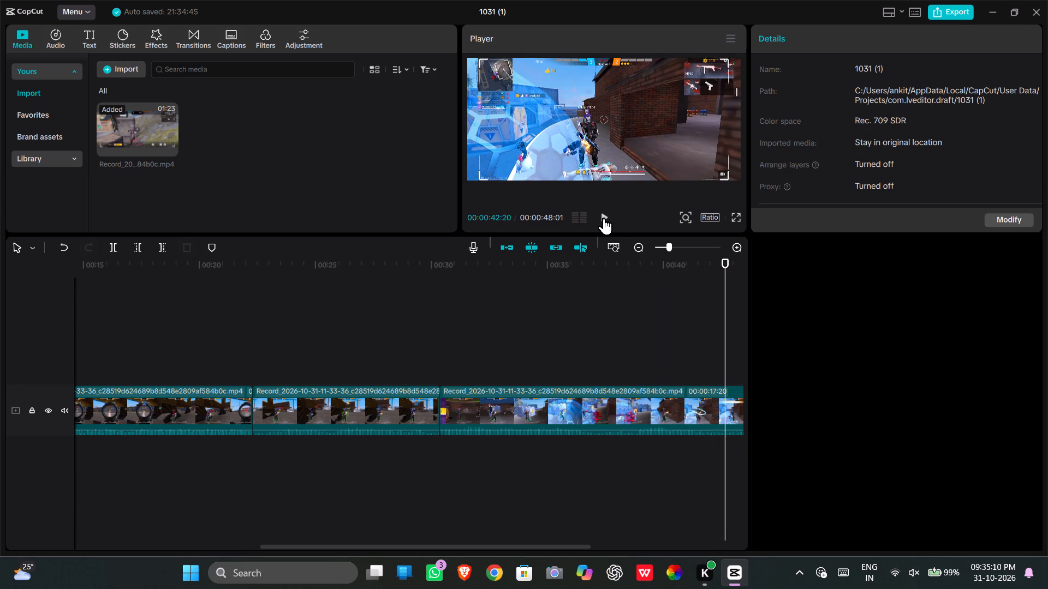
pyautogui.click(159, 245)
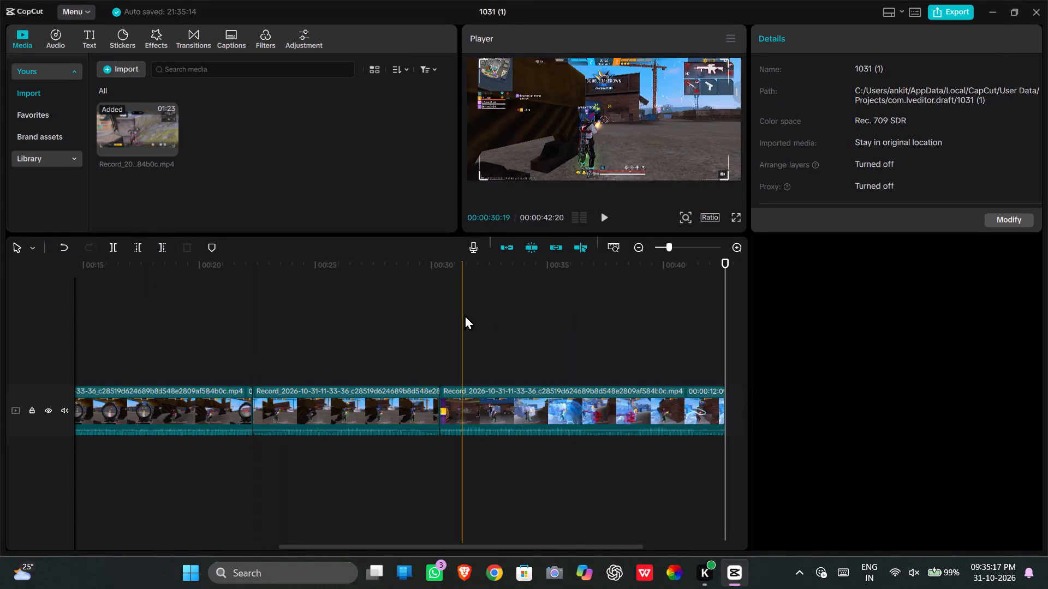
# Play the edited sequence from 00:00:00:00 to review the cuts.
pyautogui.moveTo(475, 312); pyautogui.dragTo(0, 318)
pyautogui.click(102, 328)
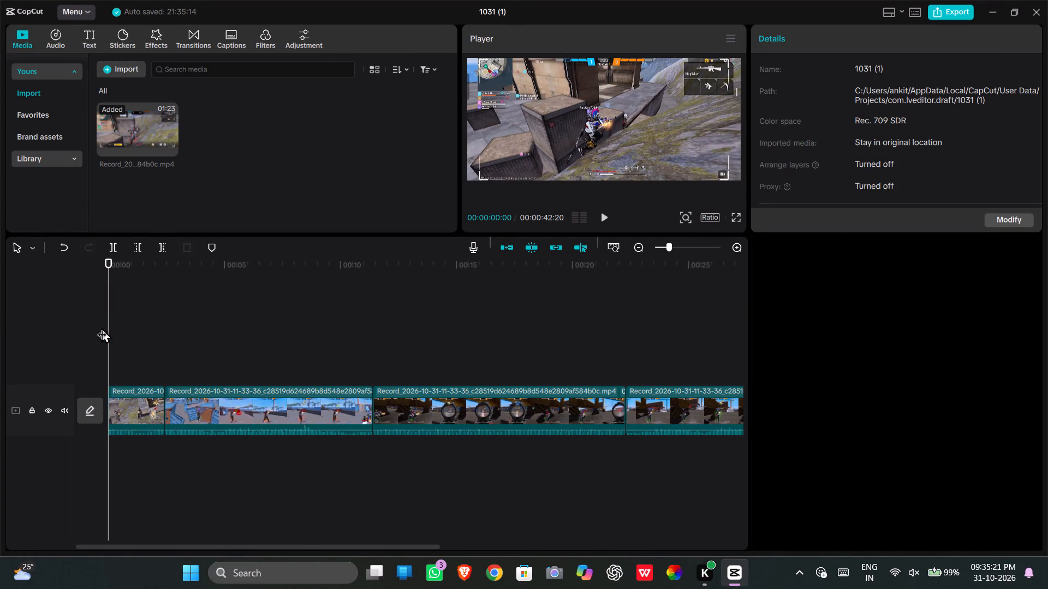
pyautogui.click(604, 215)
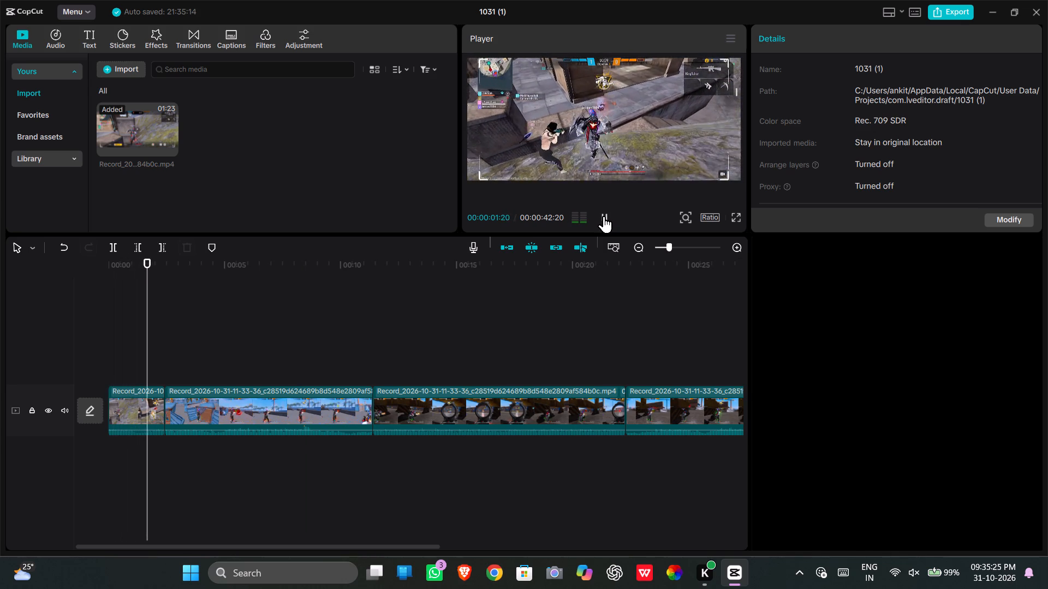
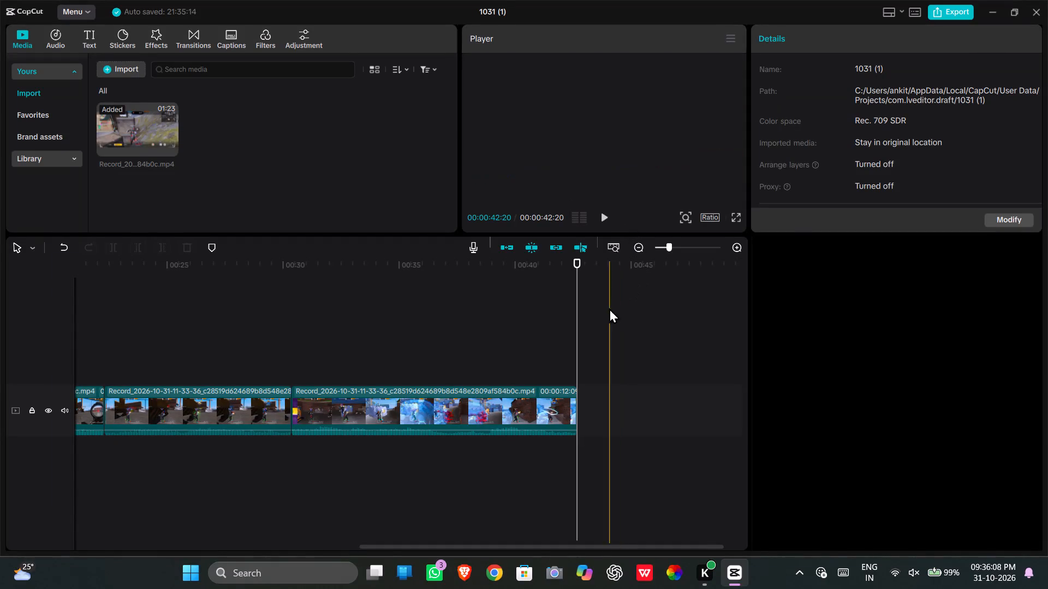
# Return the playhead from the end of the edited sequence to its start at 00:00:00:00.
pyautogui.moveTo(579, 333); pyautogui.dragTo(502, 348)
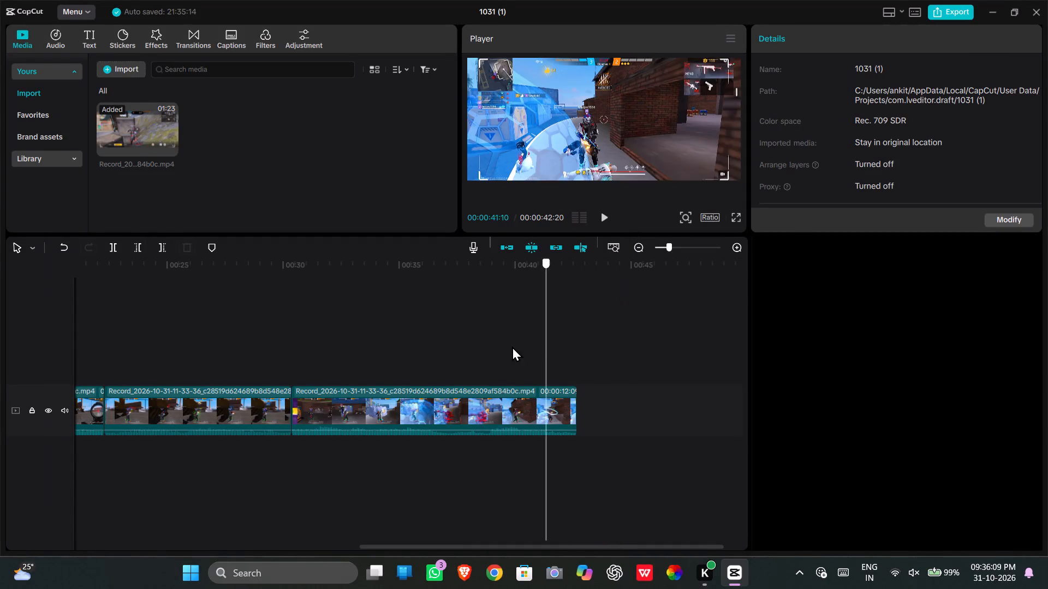
pyautogui.moveTo(502, 348); pyautogui.dragTo(0, 369)
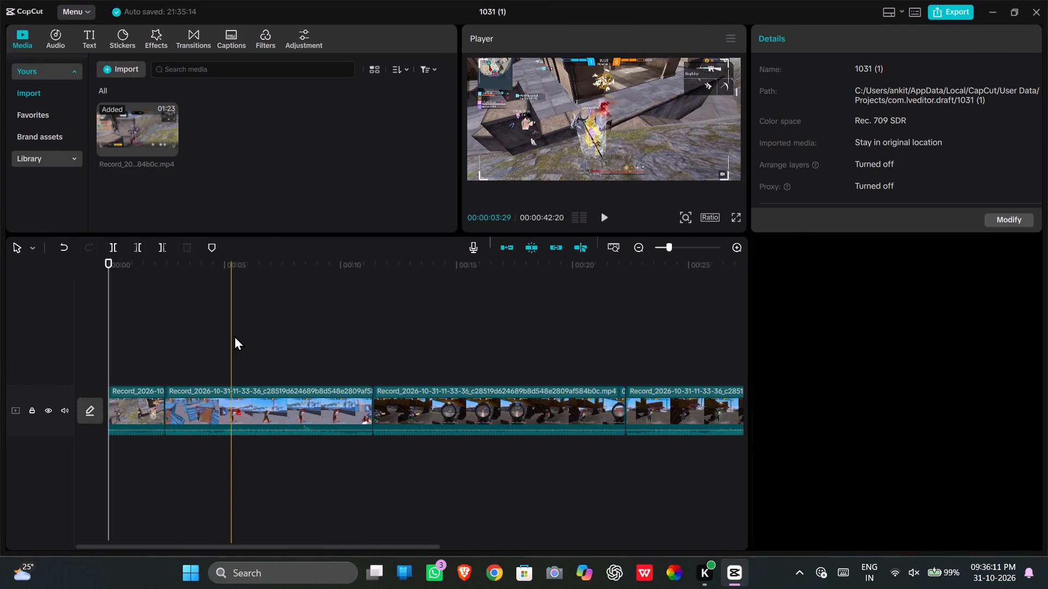
pyautogui.click(313, 169)
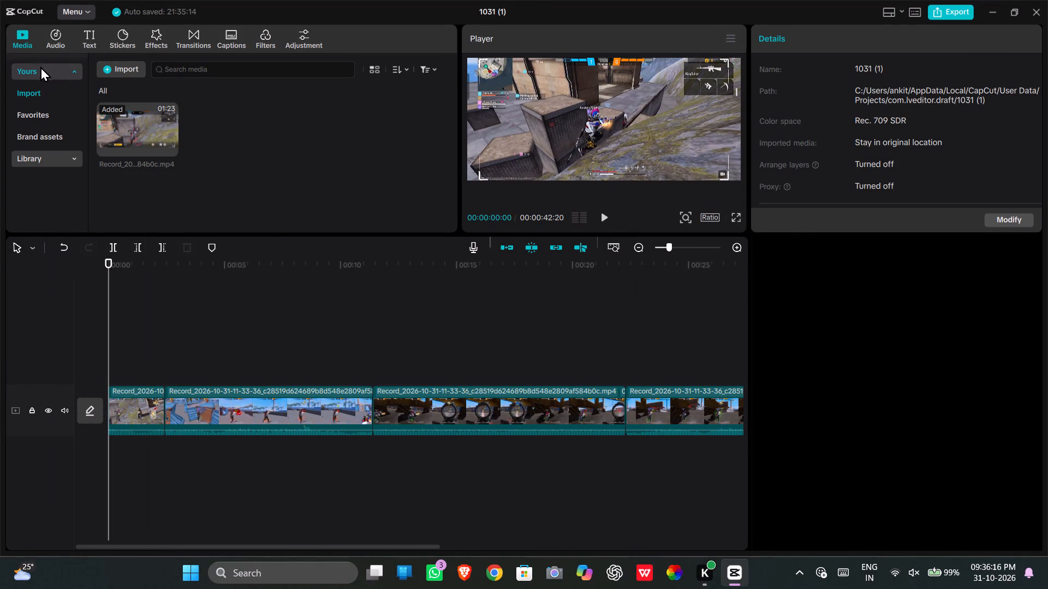
# Start importing a video from the Capcut folder to extract its audio for the project.
pyautogui.click(57, 41)
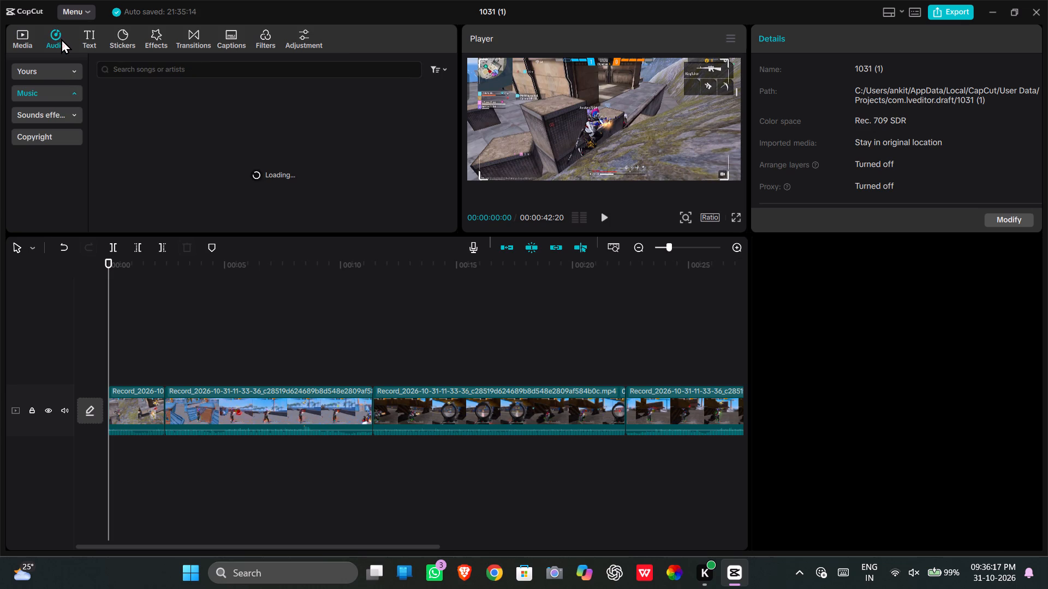
pyautogui.click(46, 73)
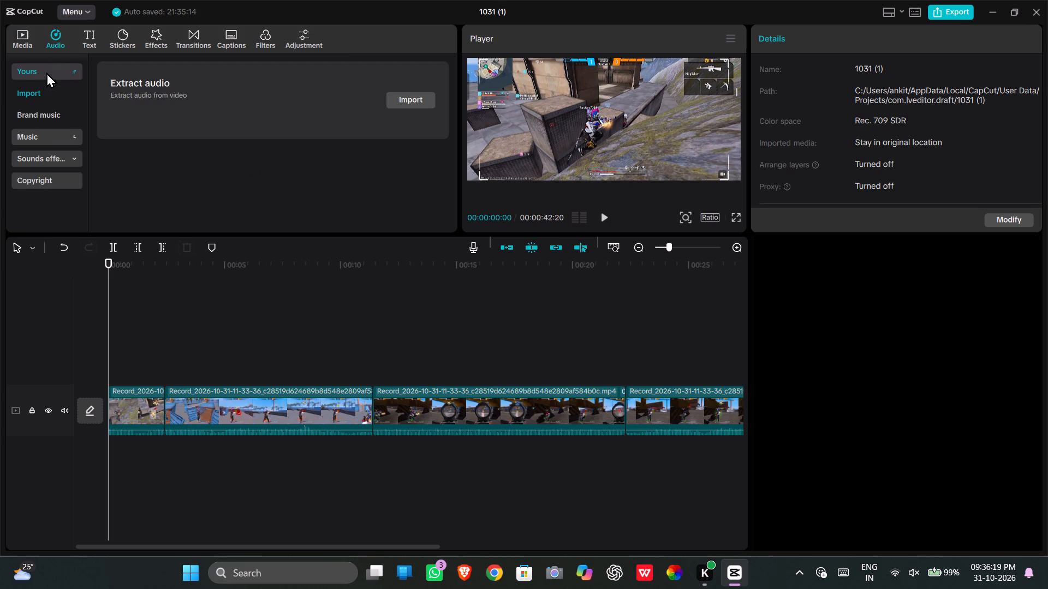
pyautogui.click(421, 97)
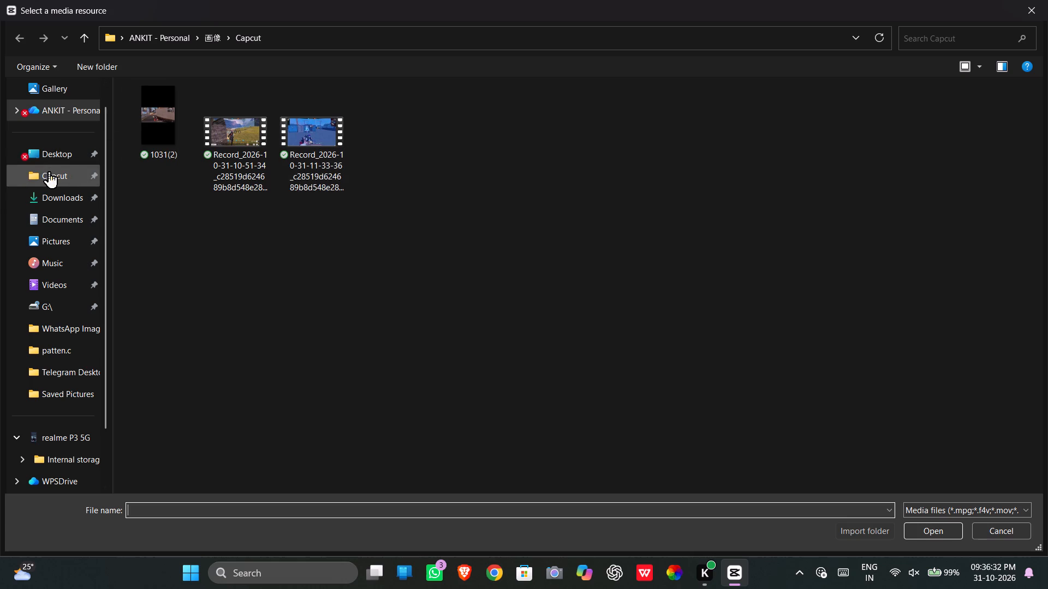
# Import the BATIDAO FUNK MP3 from the Downloads folder and add it to the timeline at 00:00:00:00.
pyautogui.click(59, 195)
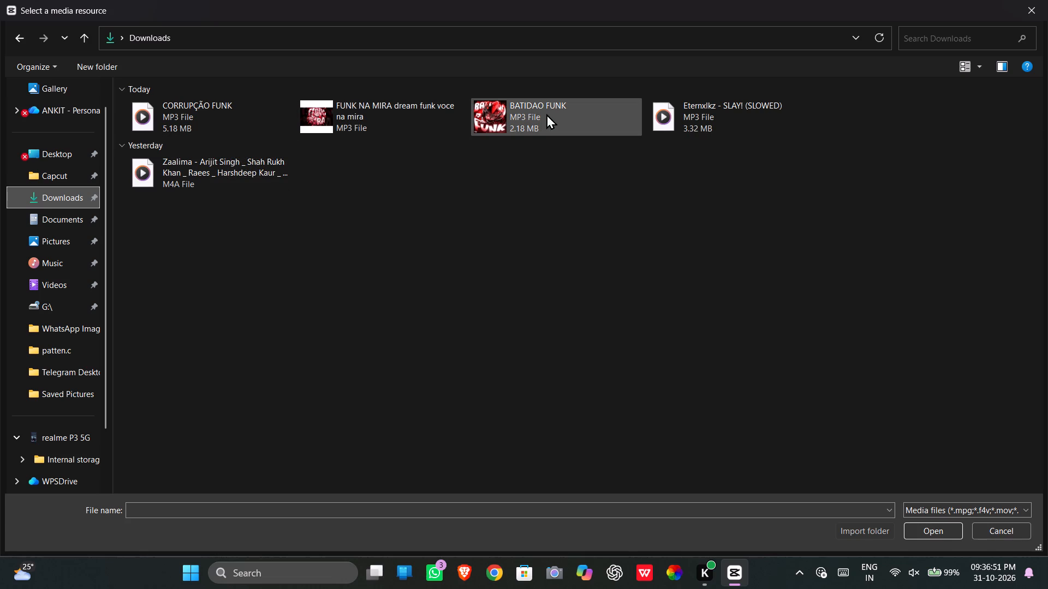
pyautogui.click(578, 112)
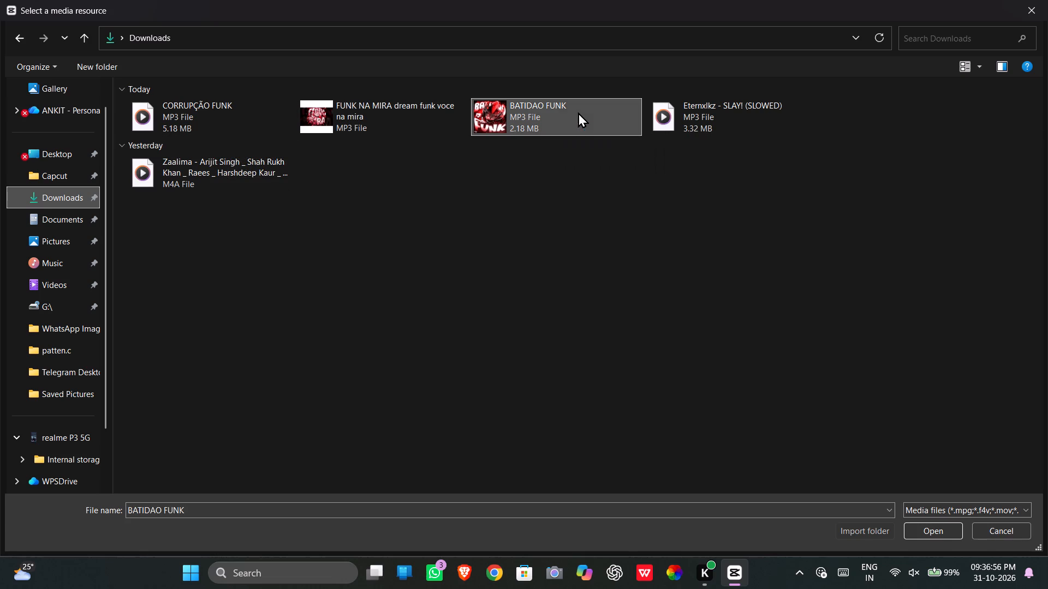
pyautogui.click(929, 532)
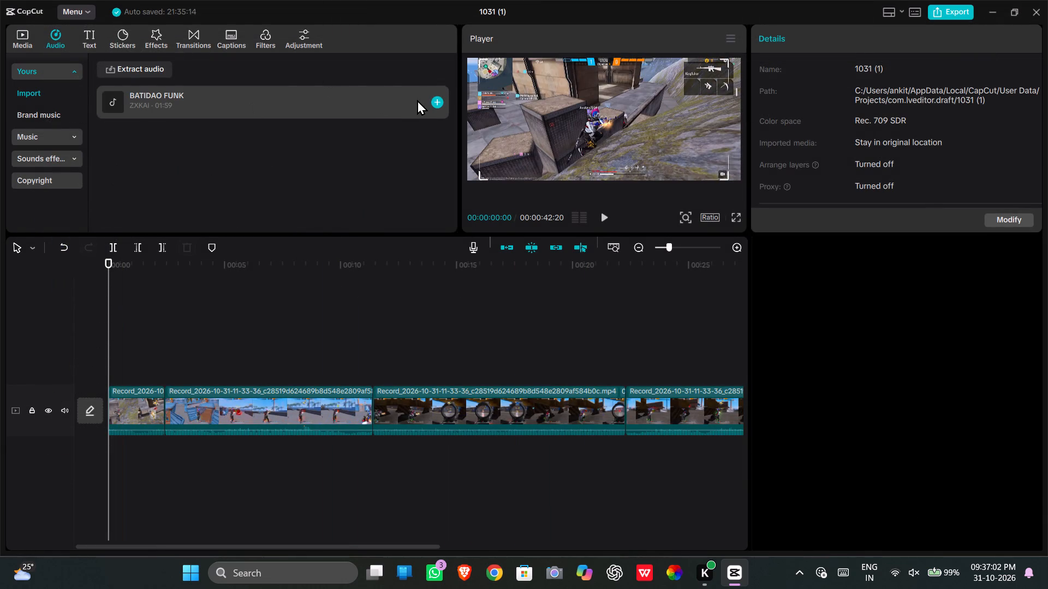
pyautogui.click(432, 98)
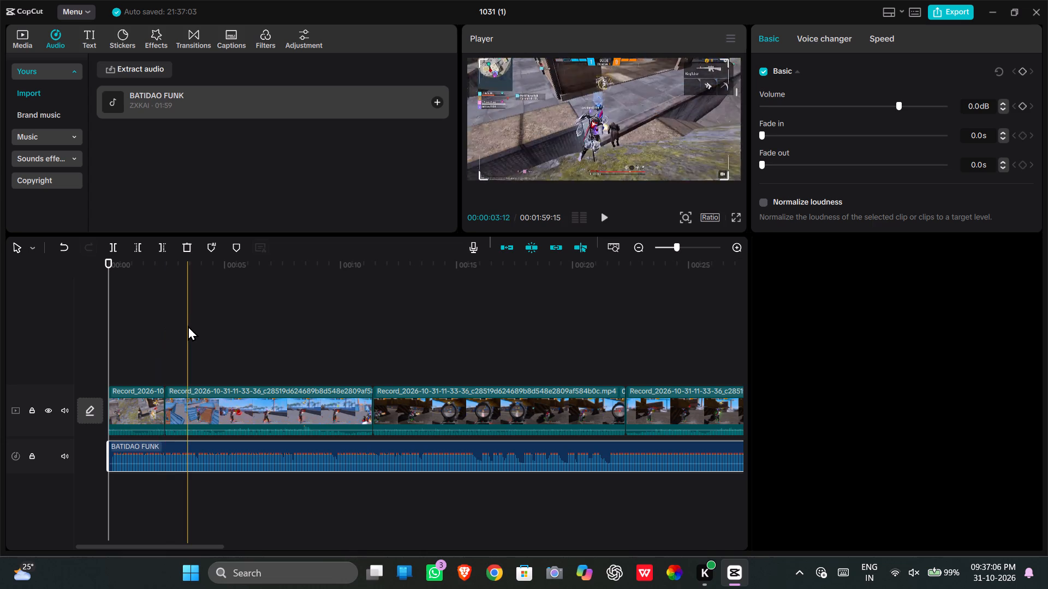
# Turn on Bluetooth in the Windows quick settings, leaving Wi-Fi switched on.
pyautogui.press('super+a')
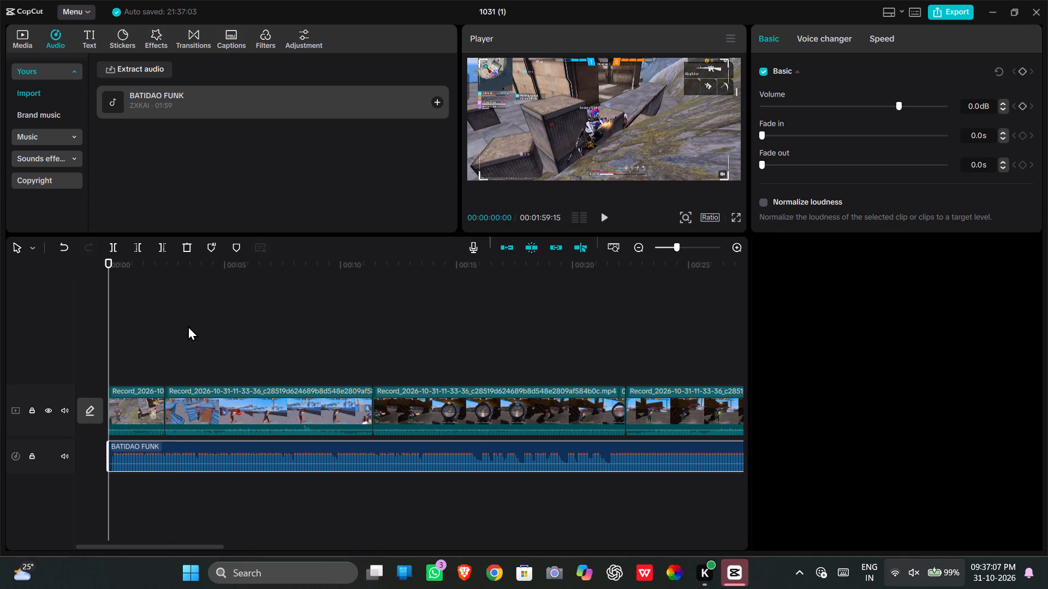
pyautogui.press('Right')
pyautogui.press('Return')
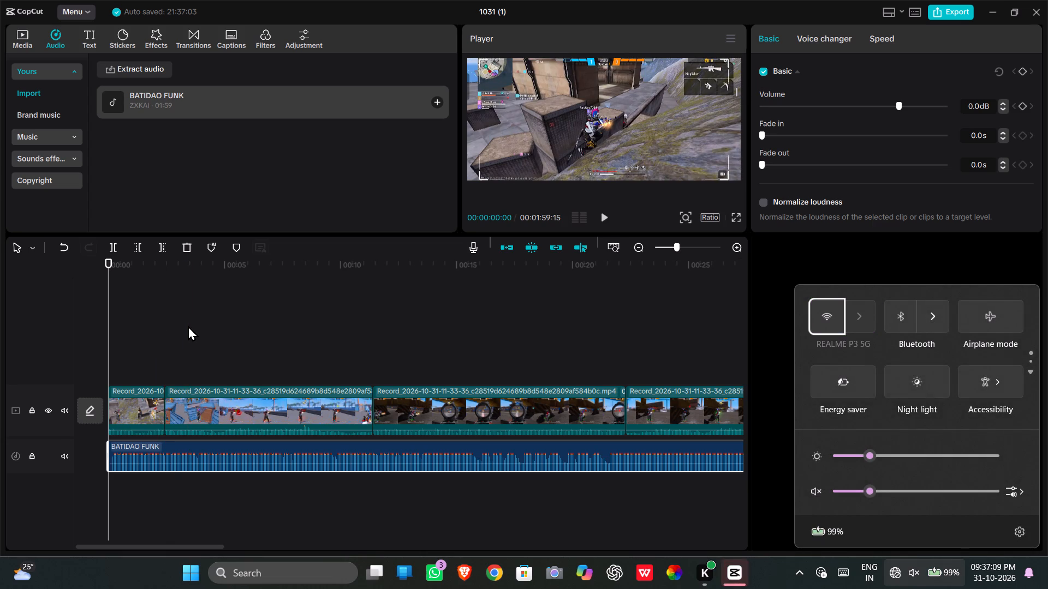
pyautogui.press('Return')
pyautogui.press('Right')
pyautogui.press('Return')
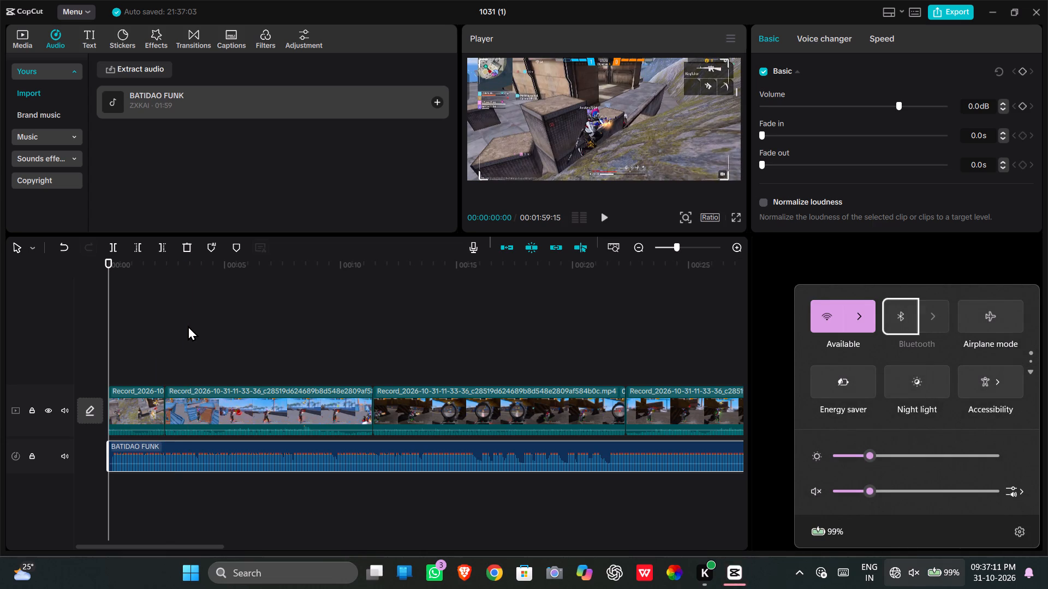
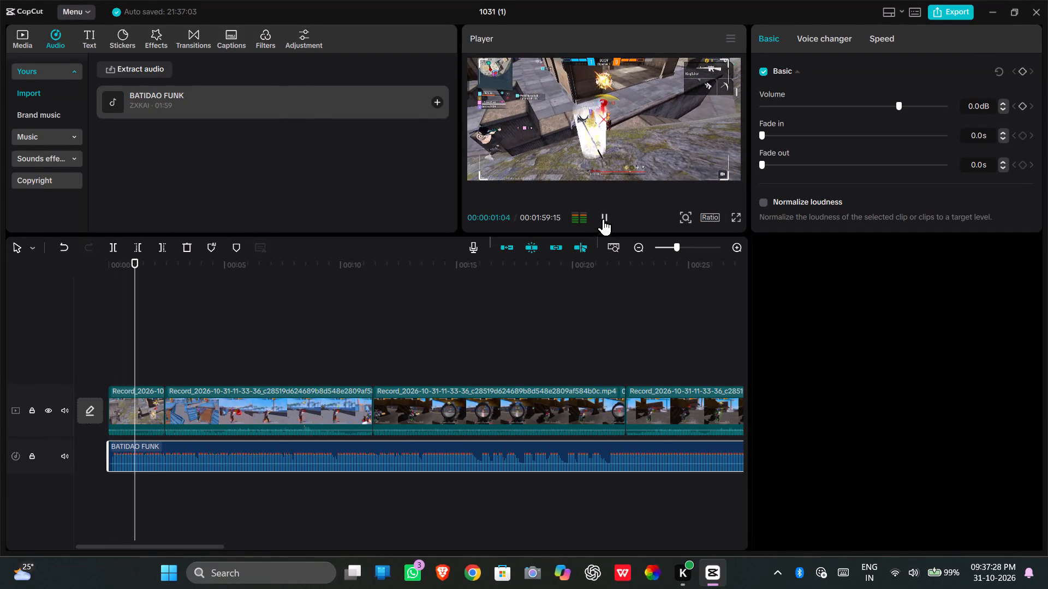
# Stop playback and undo both the addition of BATIDAO FUNK to the timeline and the preceding trim of the last video segment.
pyautogui.click(604, 218)
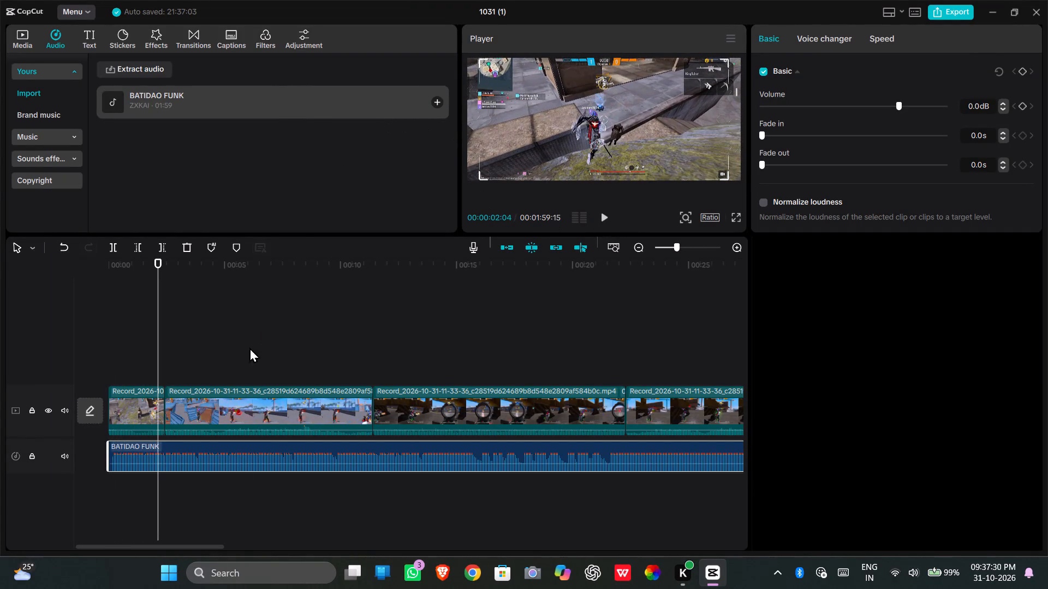
pyautogui.hotkey('ctrl', 'z')
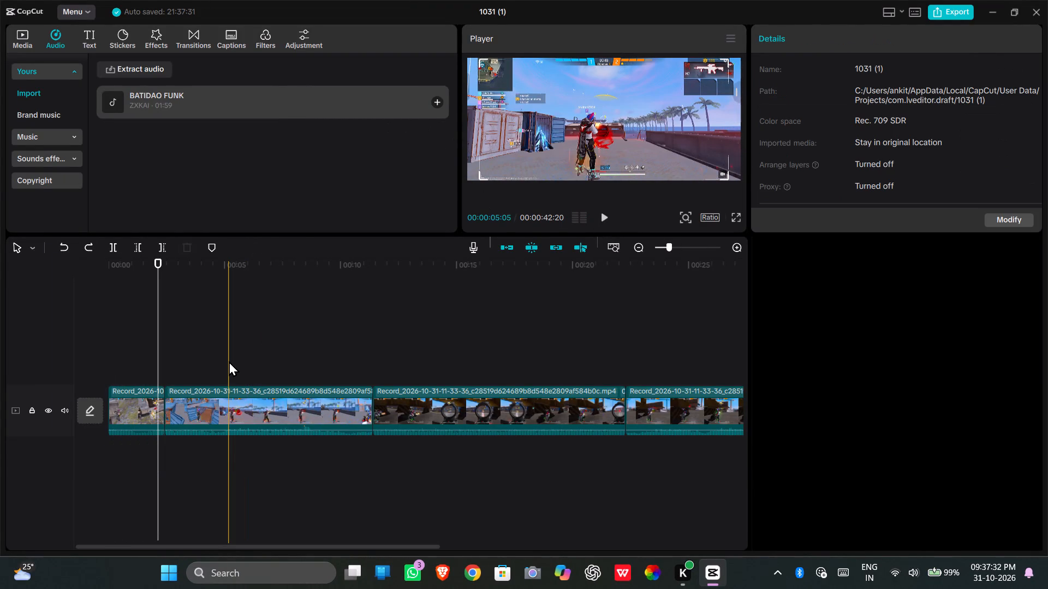
pyautogui.hotkey('ctrl', 'z')
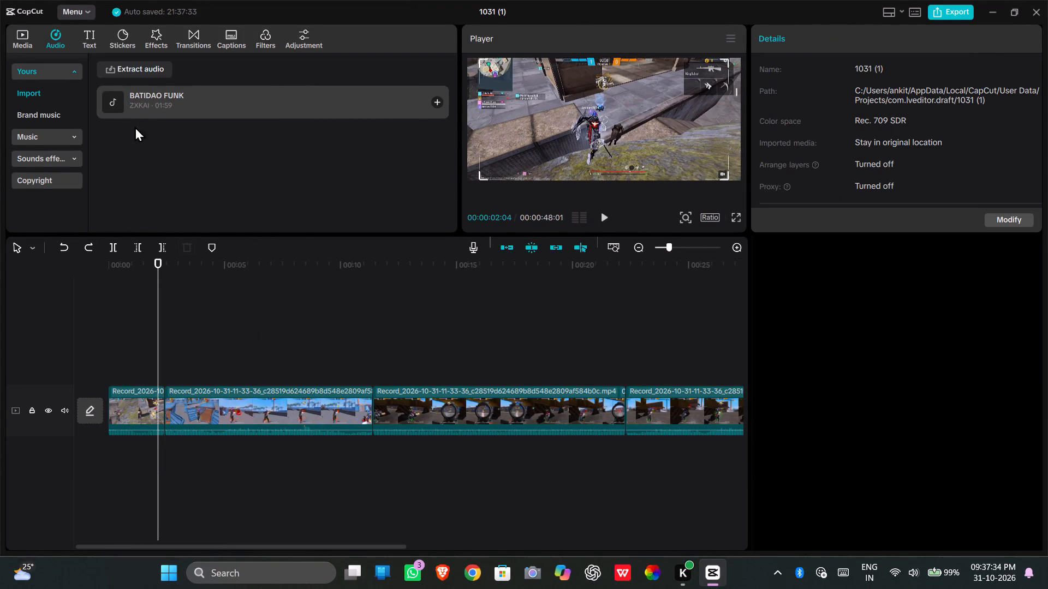
# Start choosing a media file to extract its audio for the project.
pyautogui.click(158, 68)
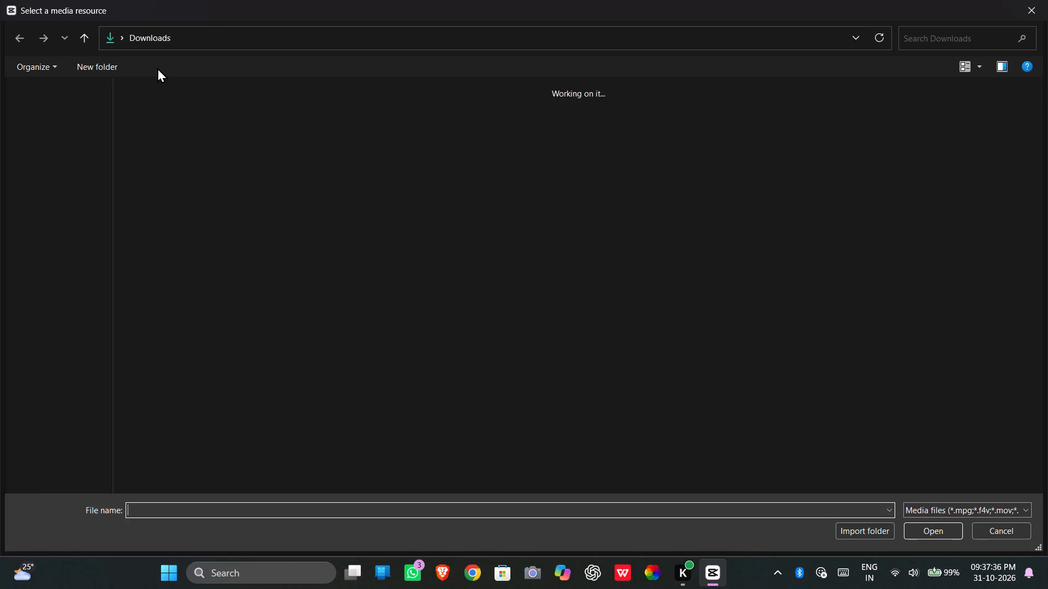
# Import the CORRUPÇÃO FUNK MP3 from the Downloads folder into the project's audio library.
pyautogui.click(236, 119)
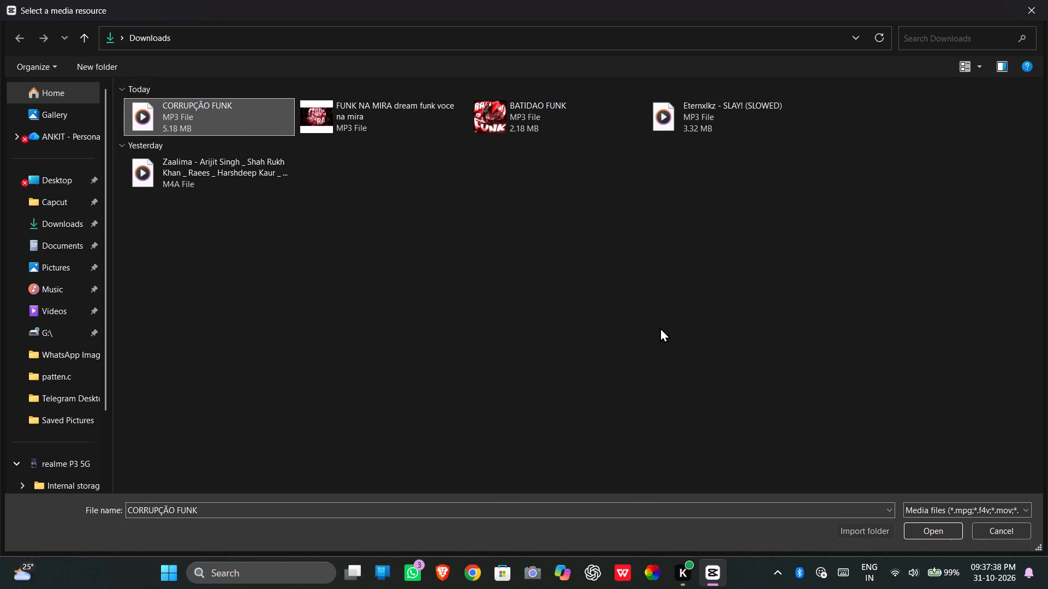
pyautogui.click(926, 527)
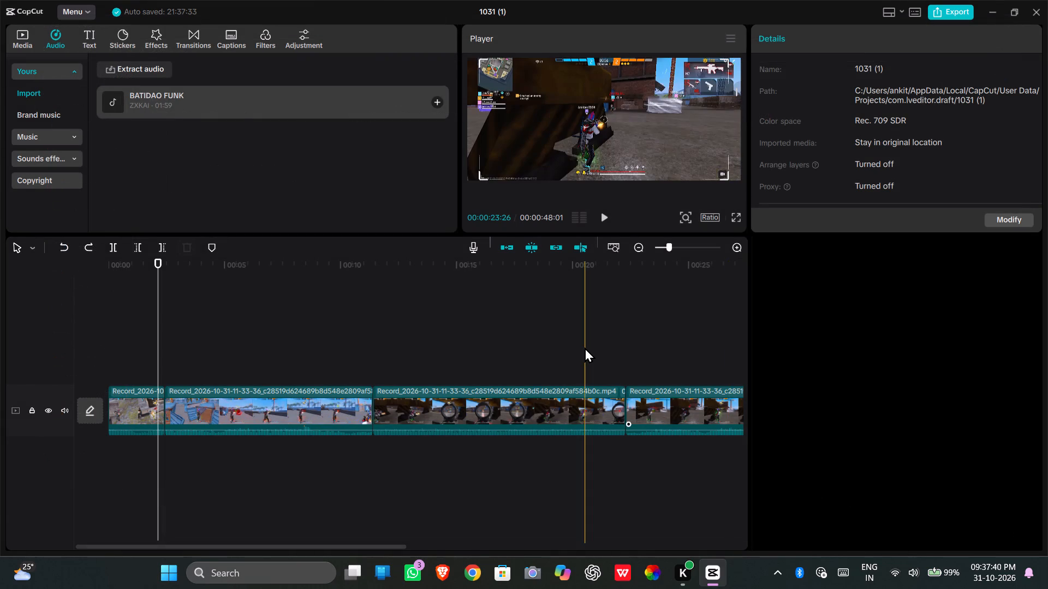
# Preview CORRUPÇÃO FUNK, add it to the timeline beneath the video clips, and align its start with the sequence start.
pyautogui.click(255, 99)
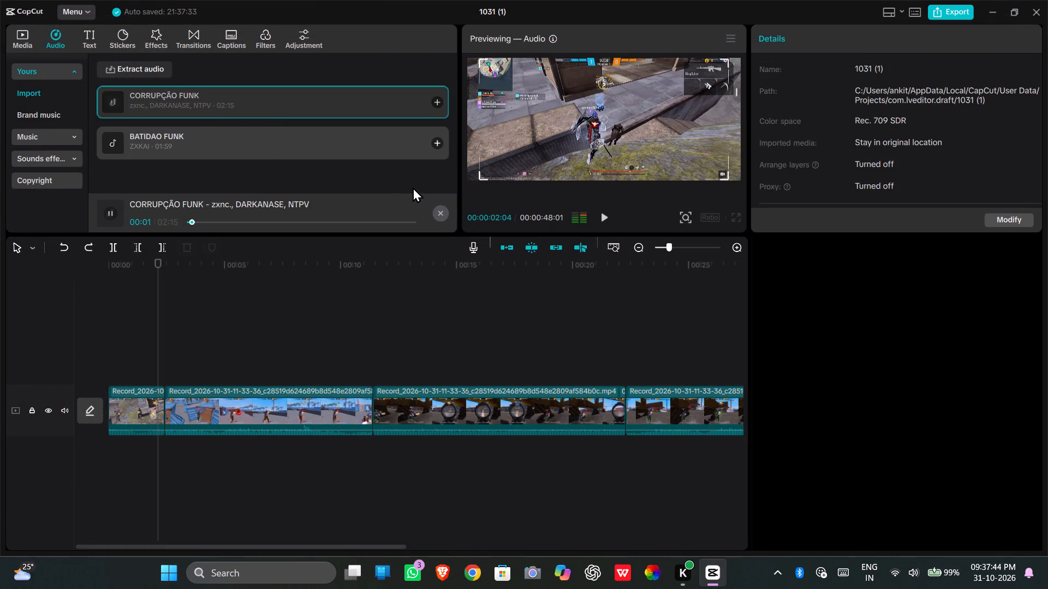
pyautogui.click(437, 102)
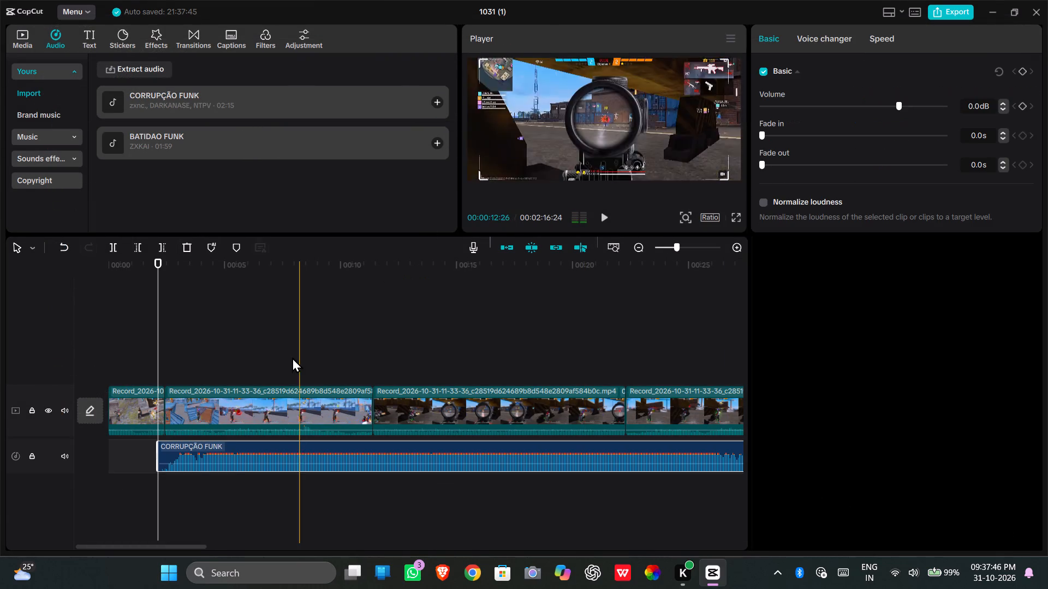
pyautogui.moveTo(216, 465); pyautogui.dragTo(135, 456)
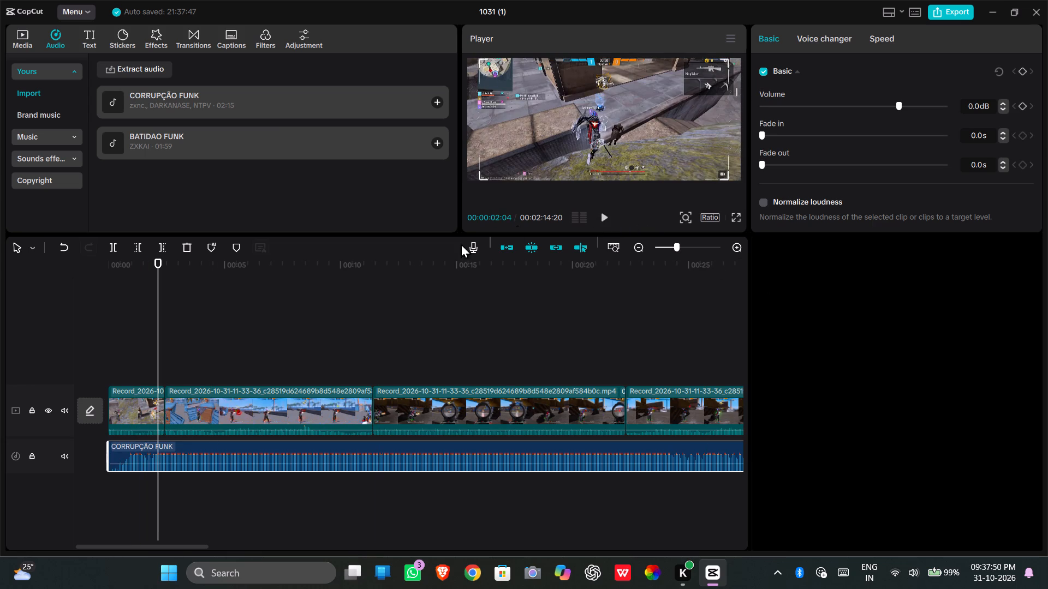
# Play the sequence from 00:00:00:00 to review the highlights with the new music track.
pyautogui.click(112, 328)
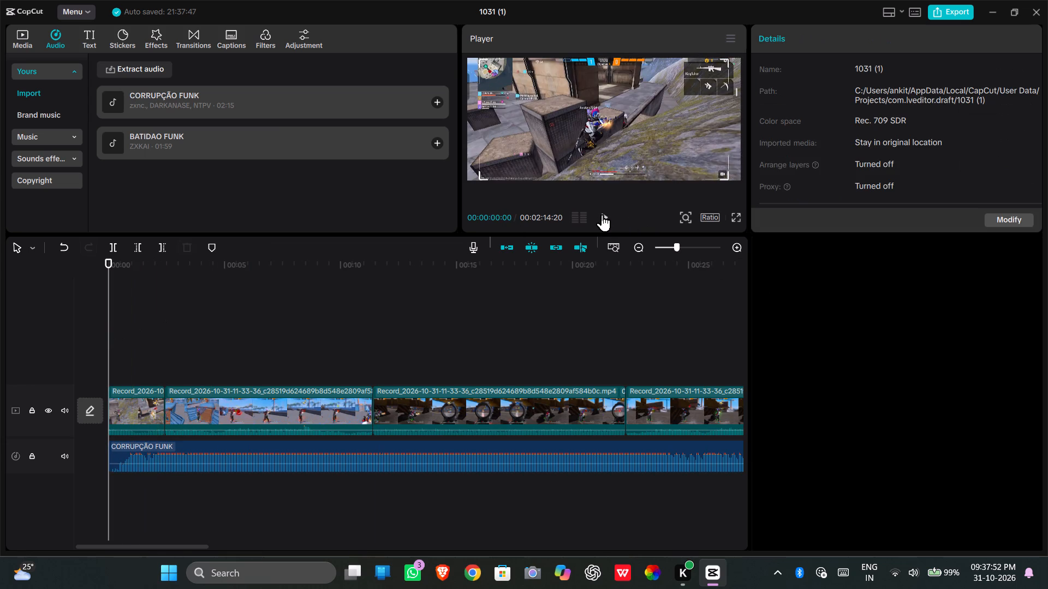
pyautogui.click(601, 214)
pyautogui.click(601, 214)
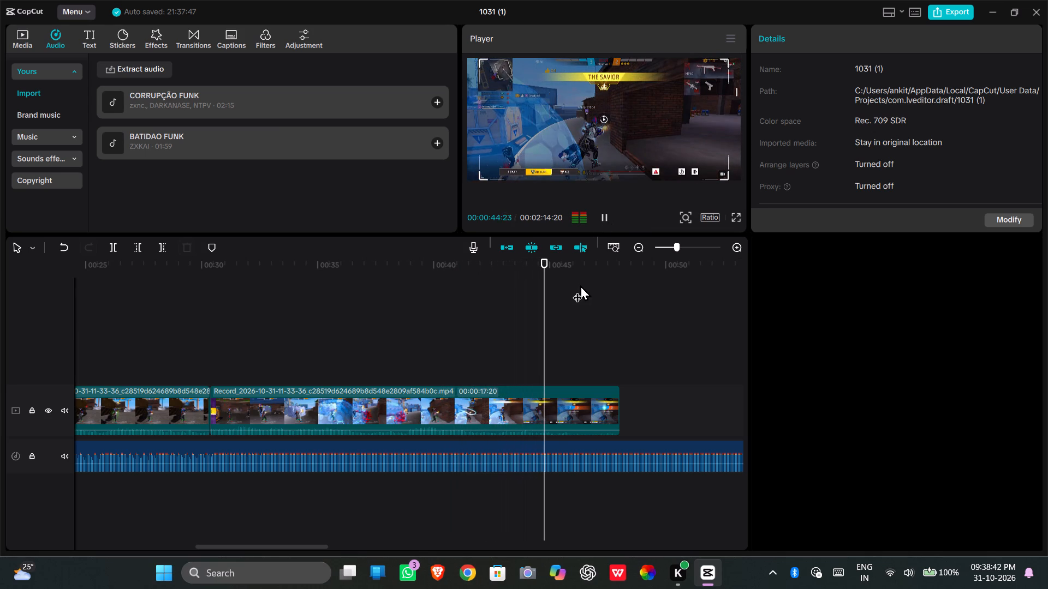
# Find the cut point in the last video clip and trim off everything after 00:00:42:16.
pyautogui.click(478, 337)
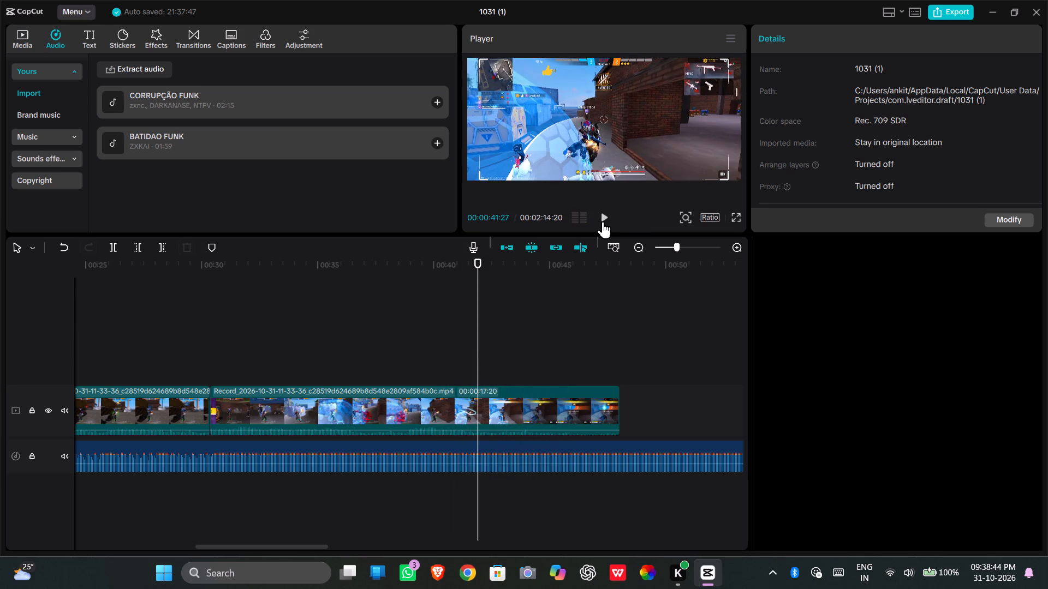
pyautogui.click(603, 219)
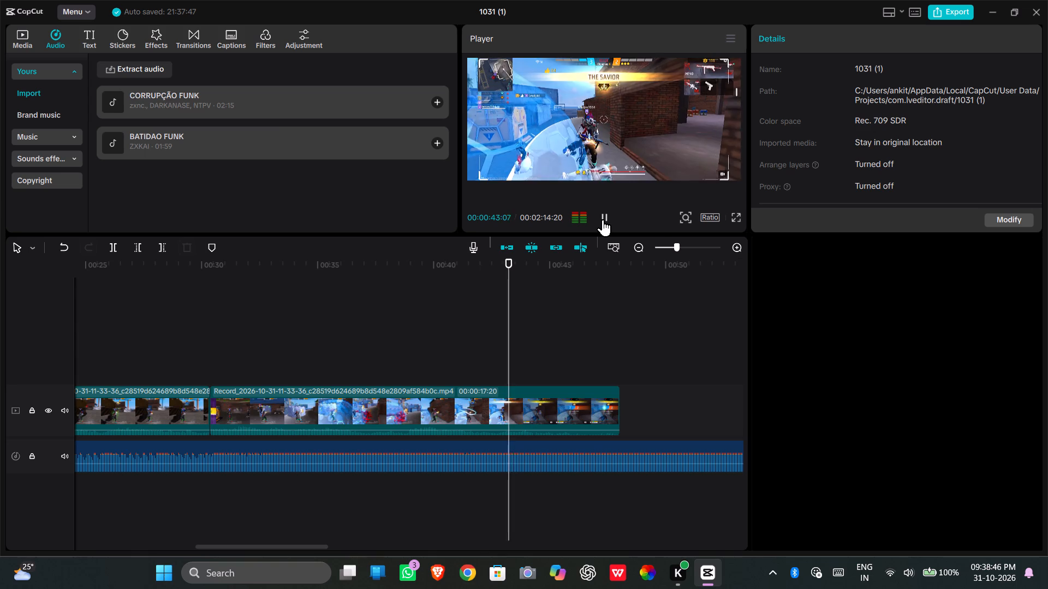
pyautogui.click(603, 219)
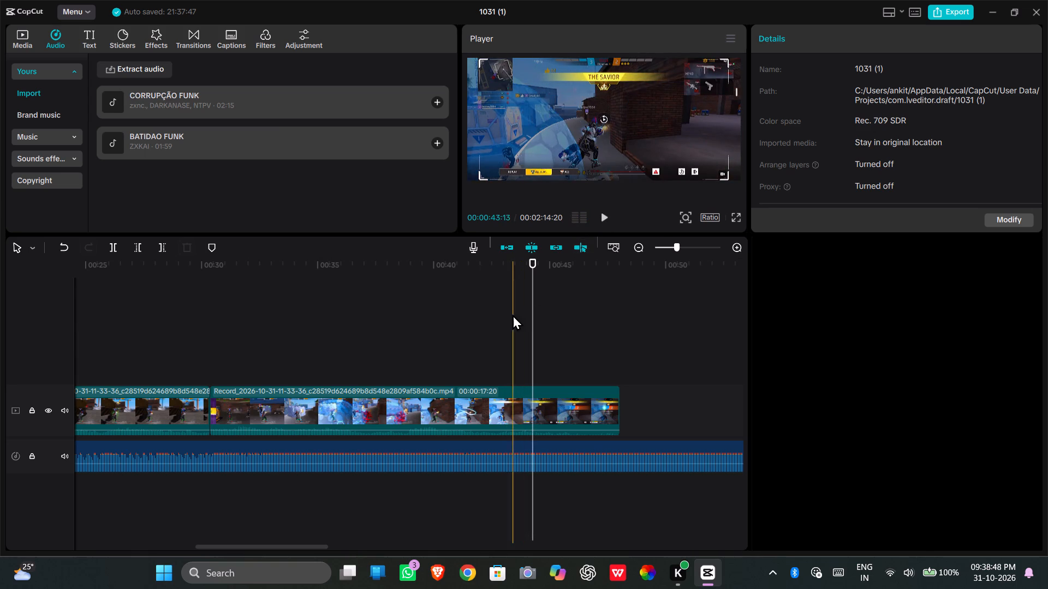
pyautogui.click(513, 315)
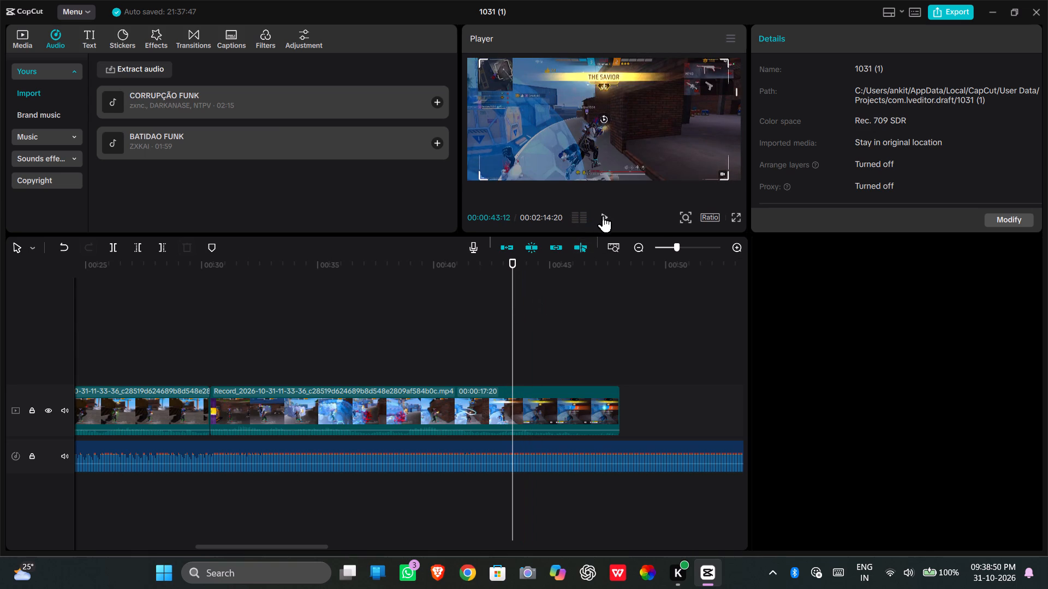
pyautogui.click(604, 216)
pyautogui.click(604, 216)
pyautogui.click(460, 298)
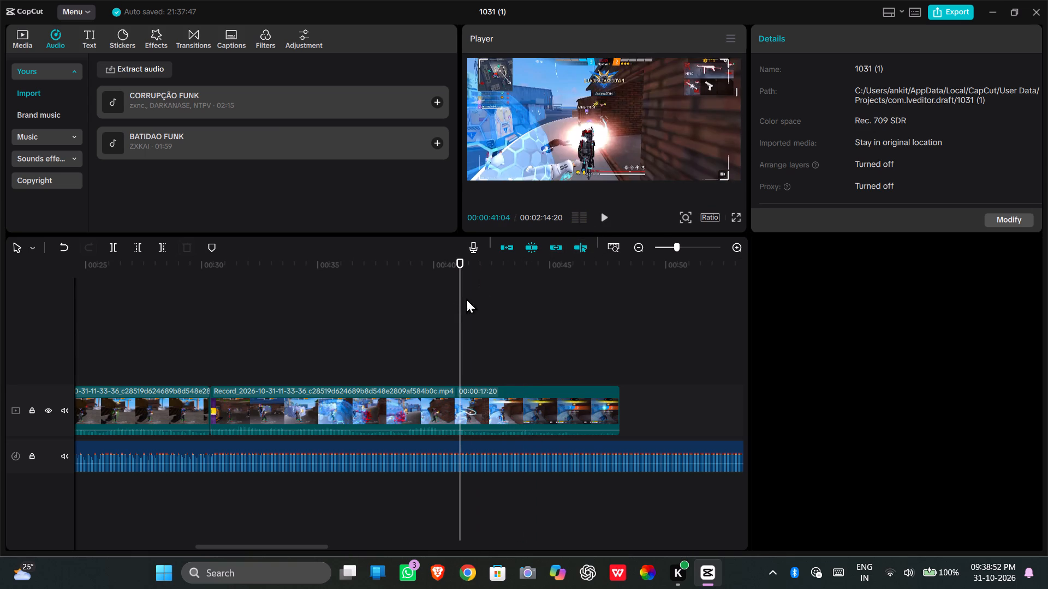
pyautogui.click(606, 215)
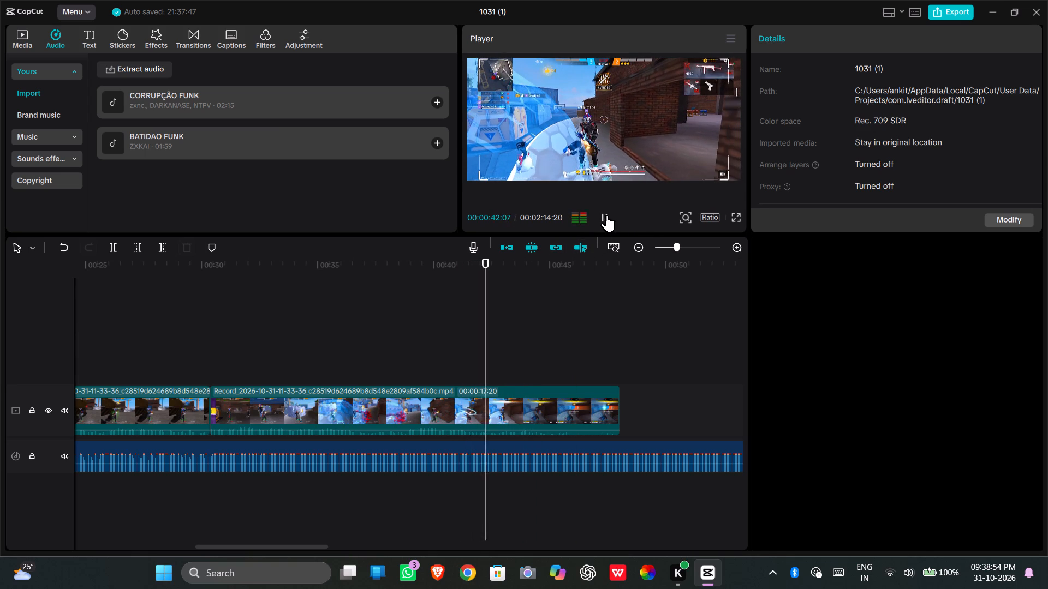
pyautogui.click(606, 215)
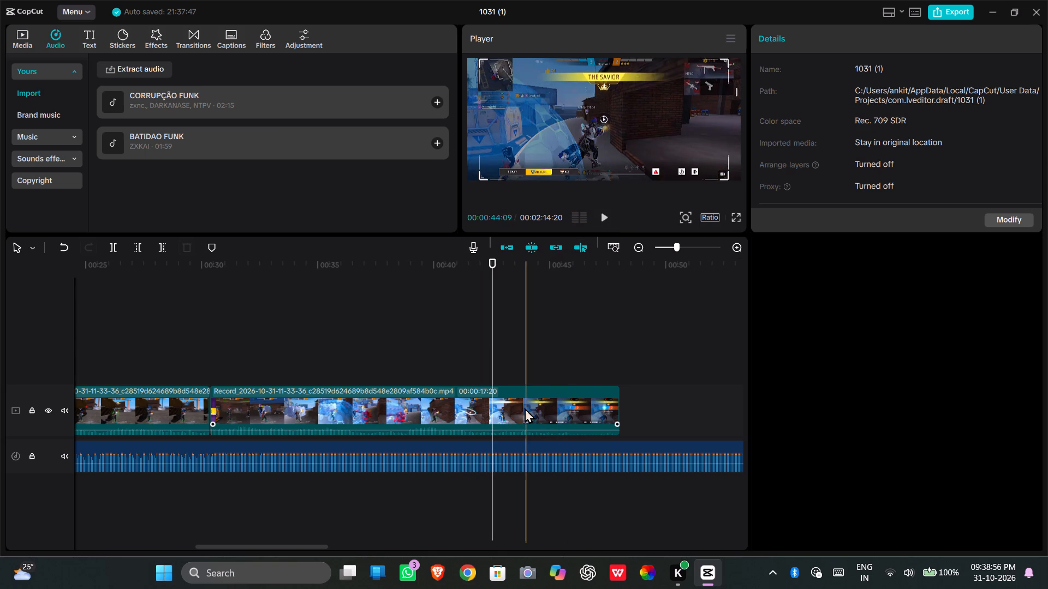
pyautogui.click(492, 418)
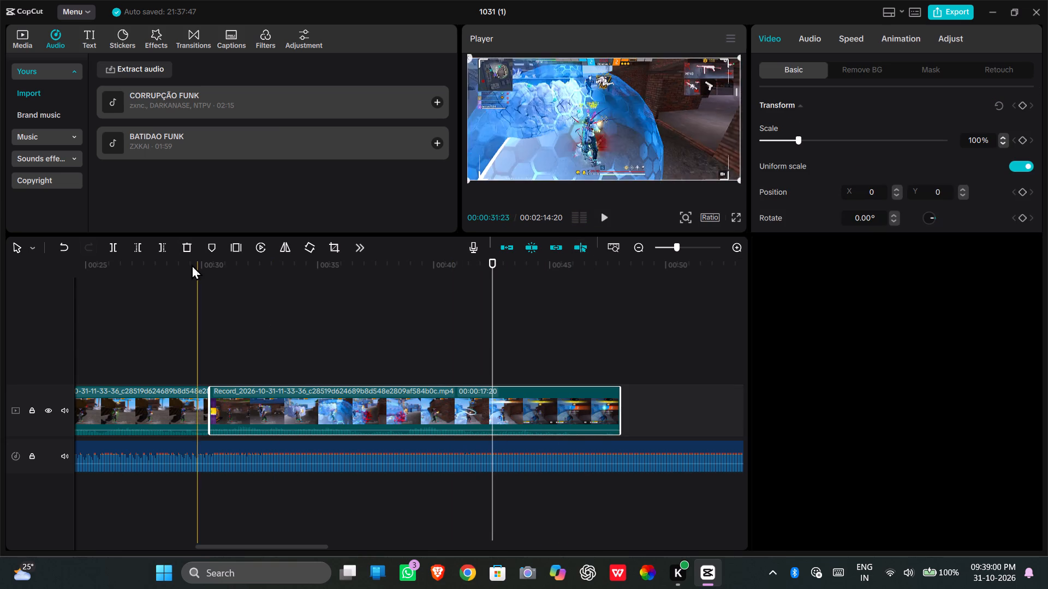
pyautogui.click(164, 248)
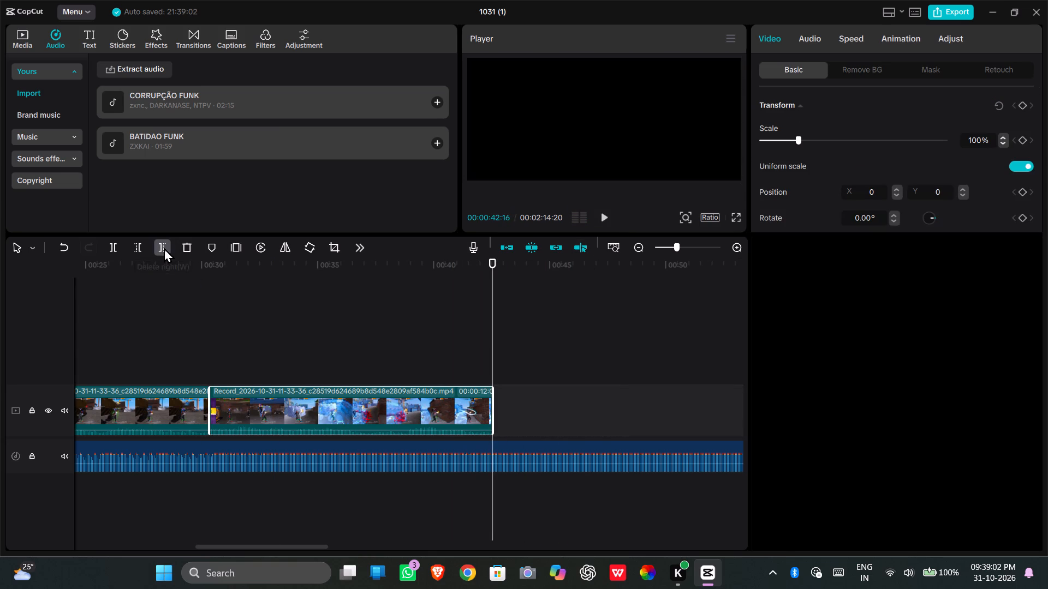
# Trim the CORRUPÇÃO FUNK track at 00:00:42:16 so it ends with the last video clip.
pyautogui.click(491, 462)
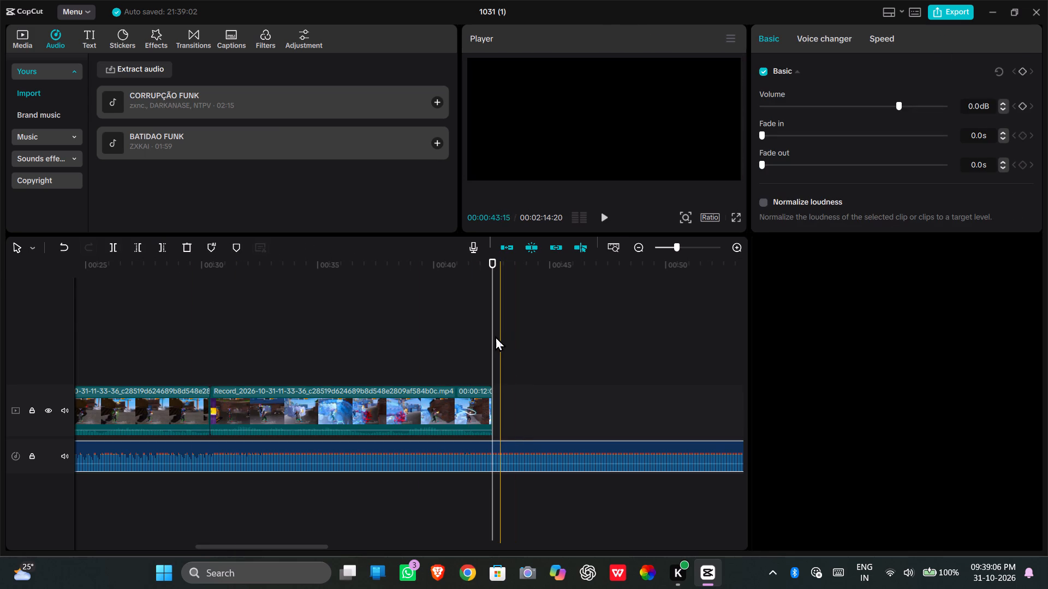
pyautogui.click(159, 245)
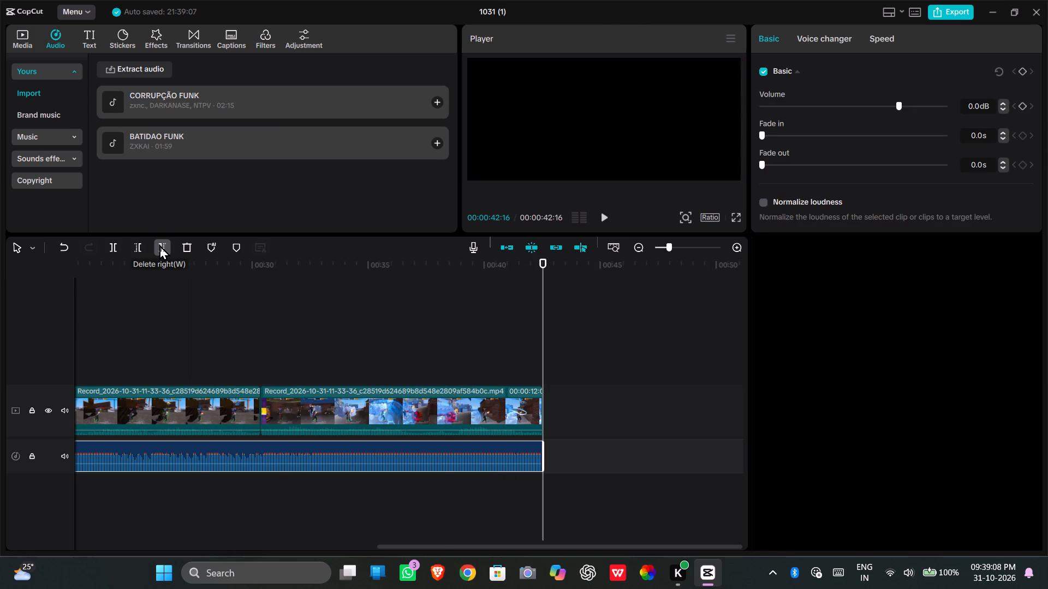
# Play the trimmed sequence from its start to review the video and music together.
pyautogui.moveTo(541, 301); pyautogui.dragTo(516, 311)
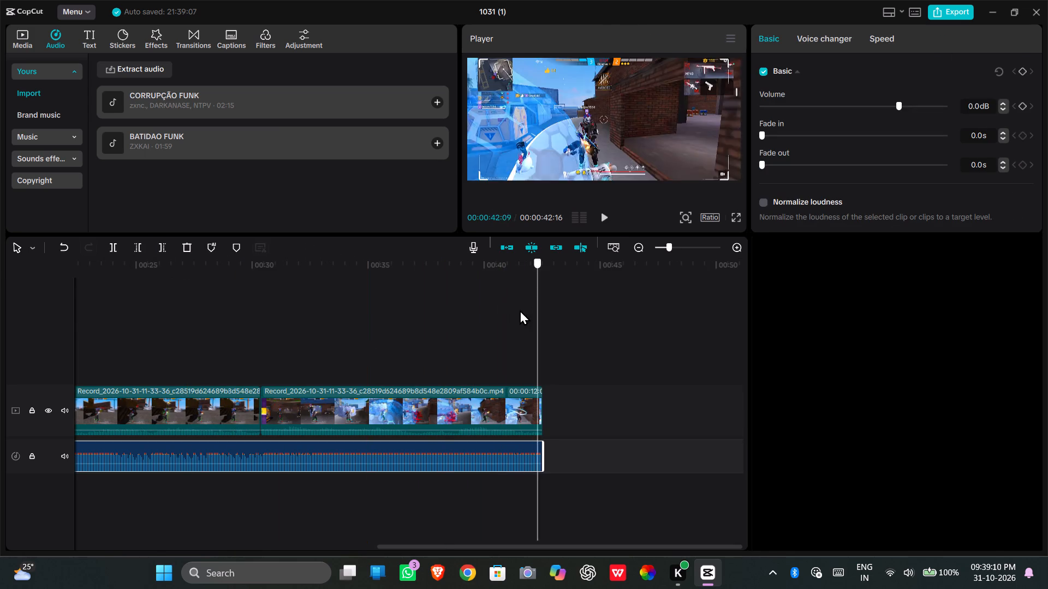
pyautogui.moveTo(516, 311); pyautogui.dragTo(10, 310)
pyautogui.click(606, 217)
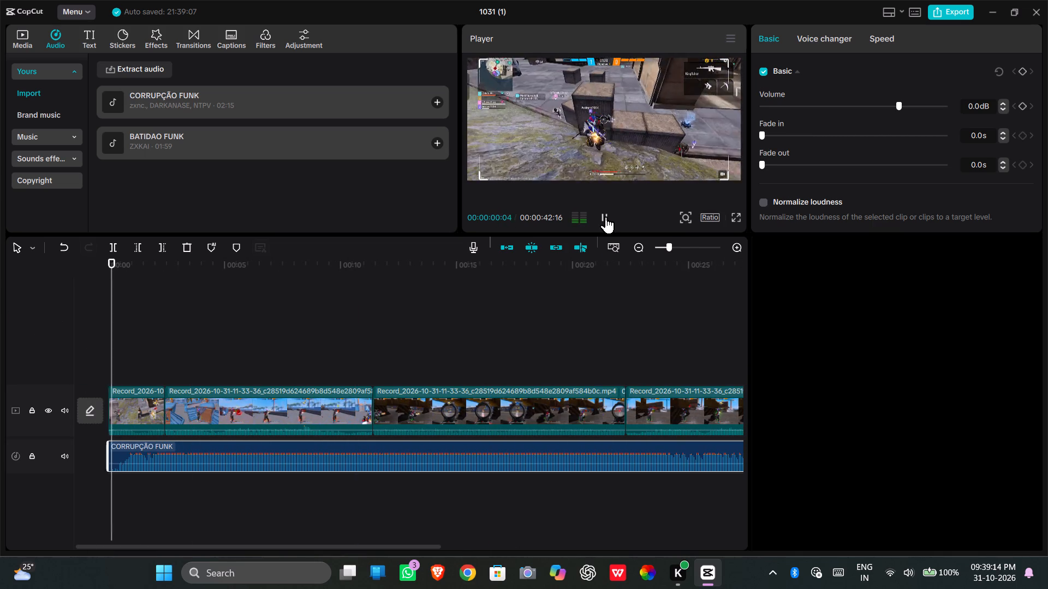
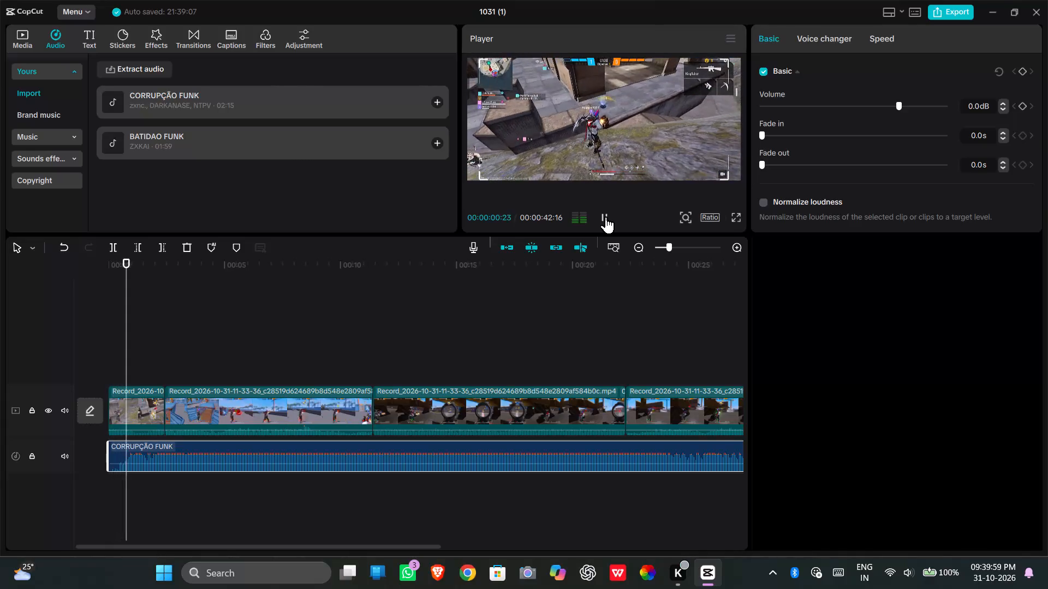
# Trim about one second off the start of the CORRUPÇÃO FUNK track and move it back to the sequence's beginning.
pyautogui.click(606, 217)
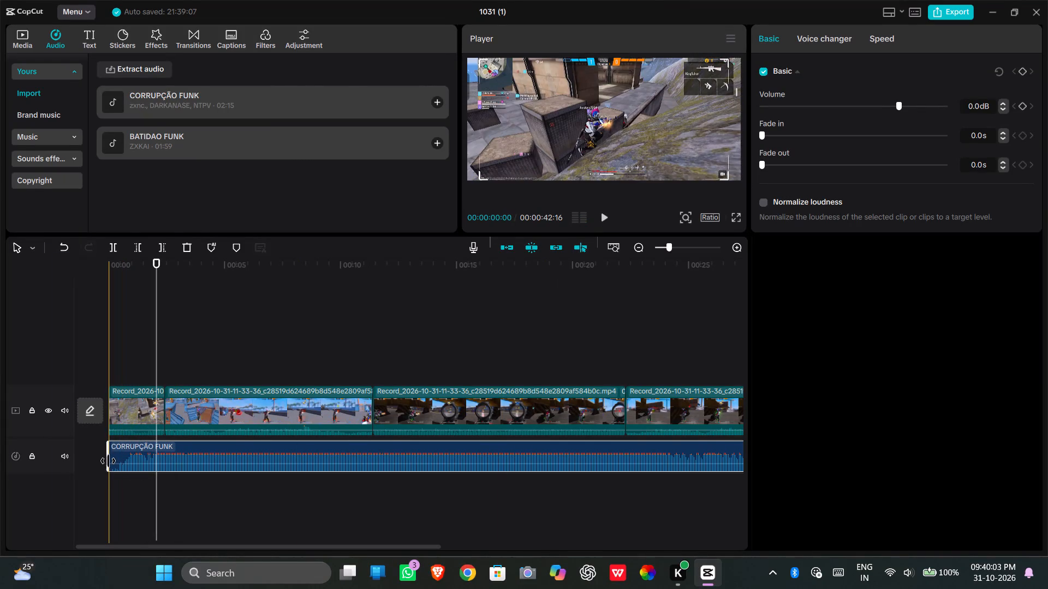
pyautogui.moveTo(108, 461); pyautogui.dragTo(135, 468)
pyautogui.moveTo(236, 458); pyautogui.dragTo(198, 466)
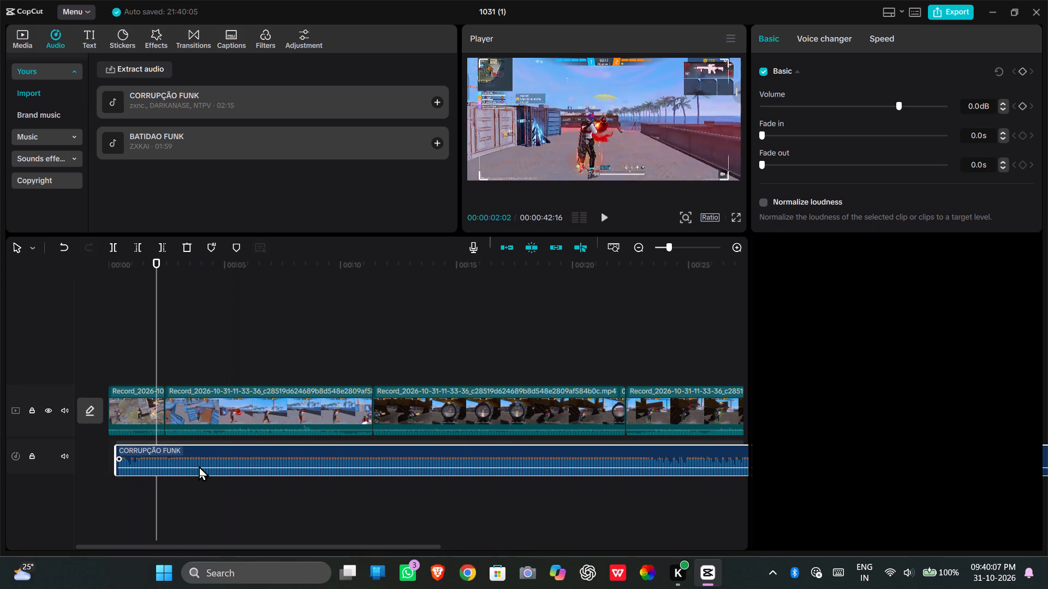
pyautogui.moveTo(198, 466); pyautogui.dragTo(197, 465)
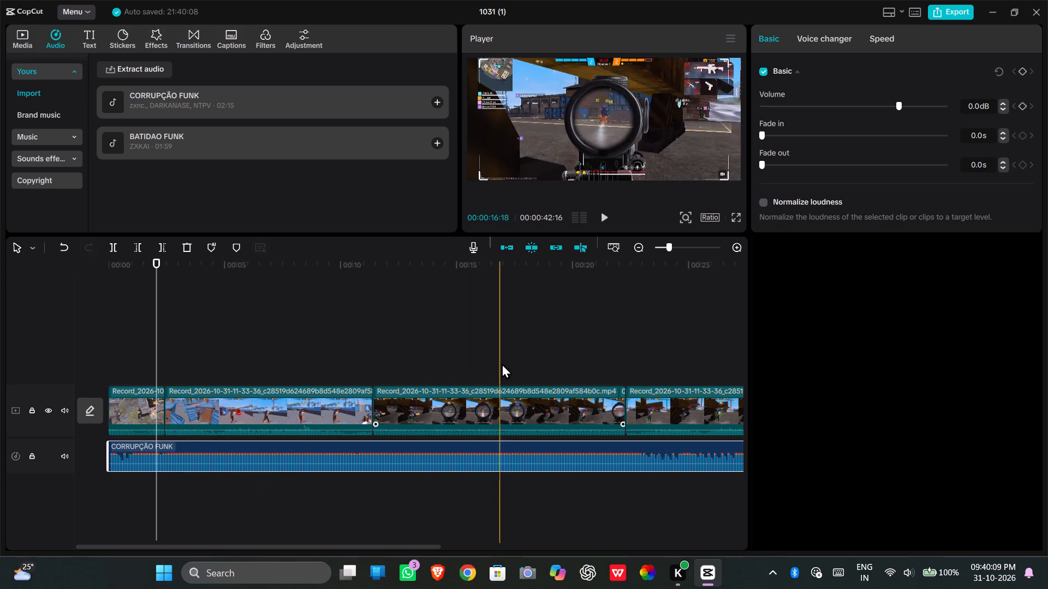
# Extend the end of the CORRUPÇÃO FUNK track to 00:00:42:16 so it finishes with the last video clip.
pyautogui.moveTo(506, 346); pyautogui.dragTo(864, 349)
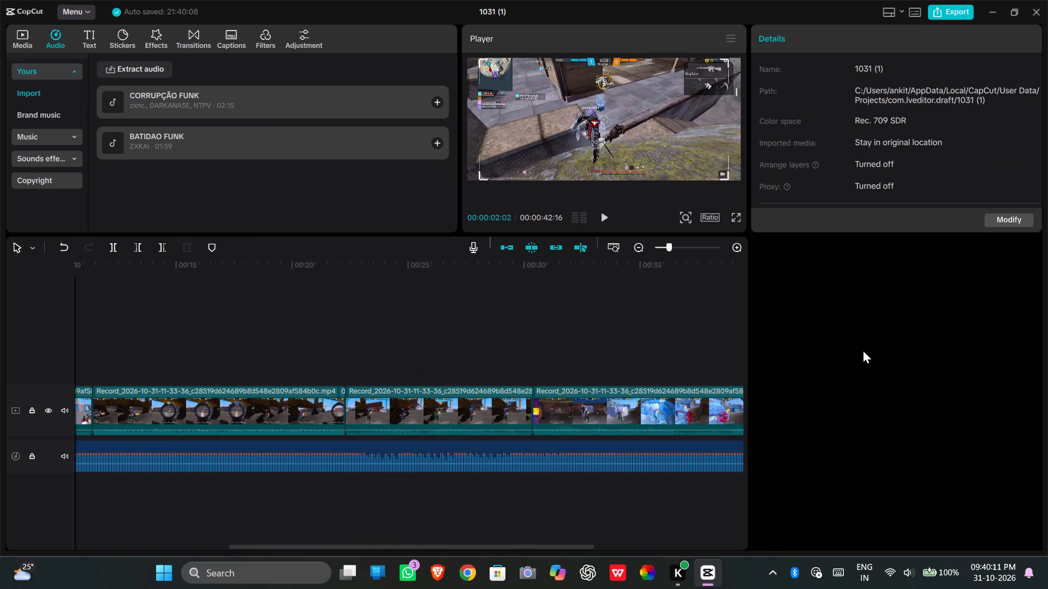
pyautogui.moveTo(528, 330); pyautogui.dragTo(870, 339)
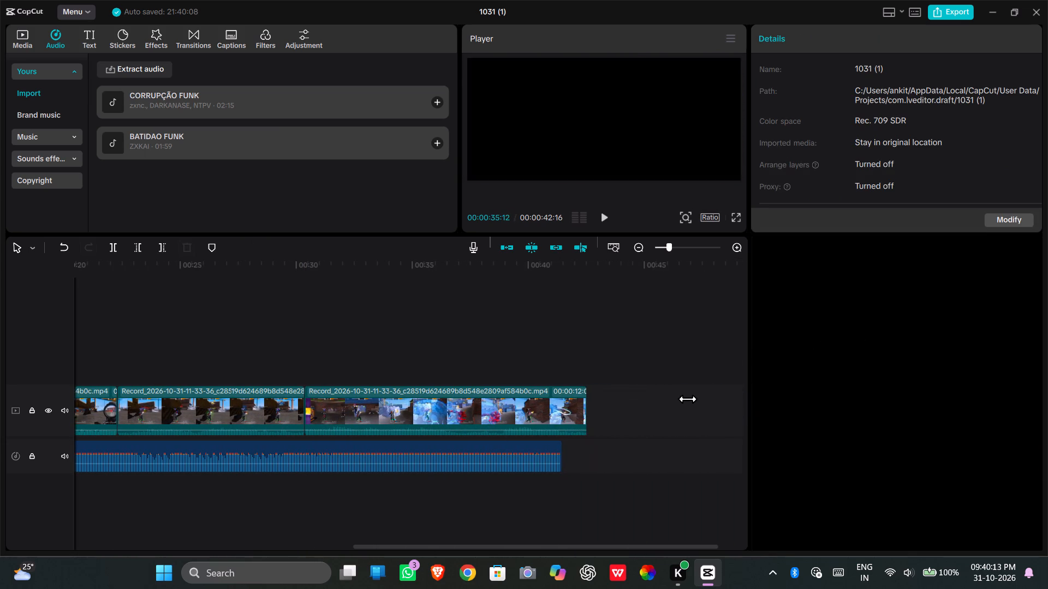
pyautogui.moveTo(558, 454); pyautogui.dragTo(582, 454)
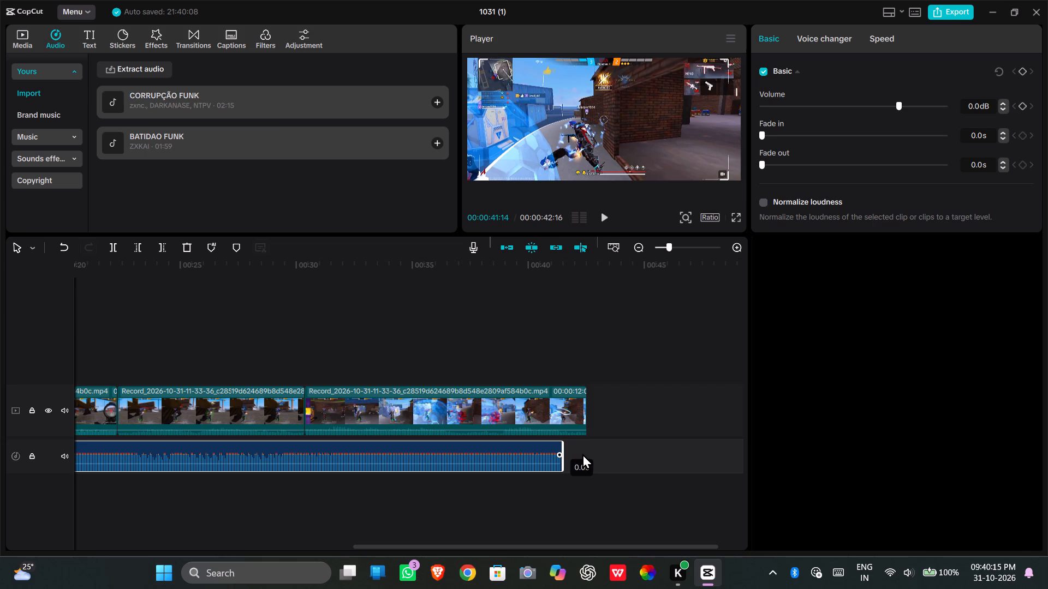
pyautogui.moveTo(582, 454); pyautogui.dragTo(583, 454)
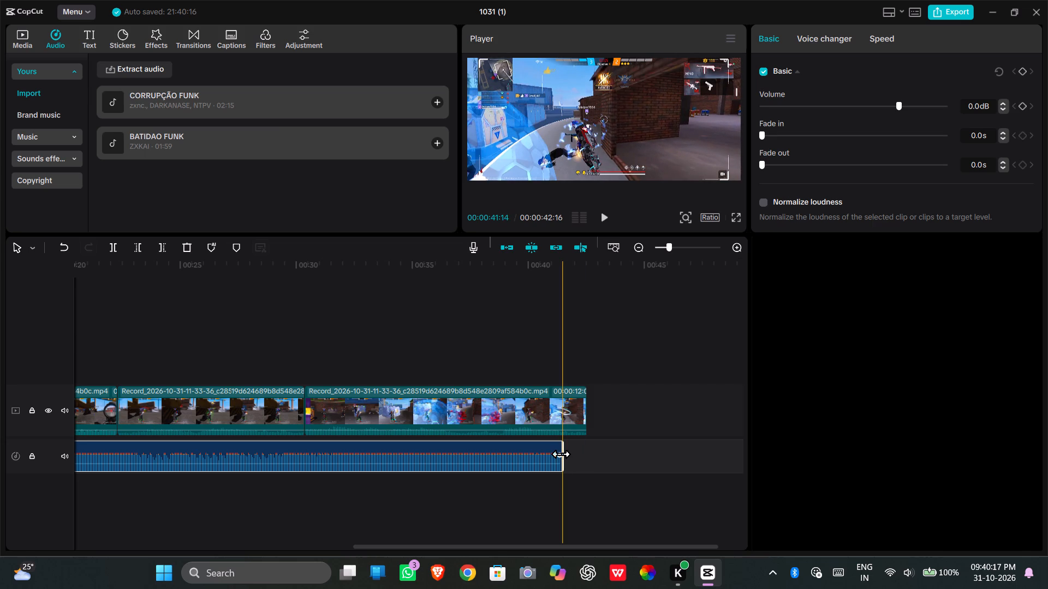
pyautogui.moveTo(564, 458); pyautogui.dragTo(587, 459)
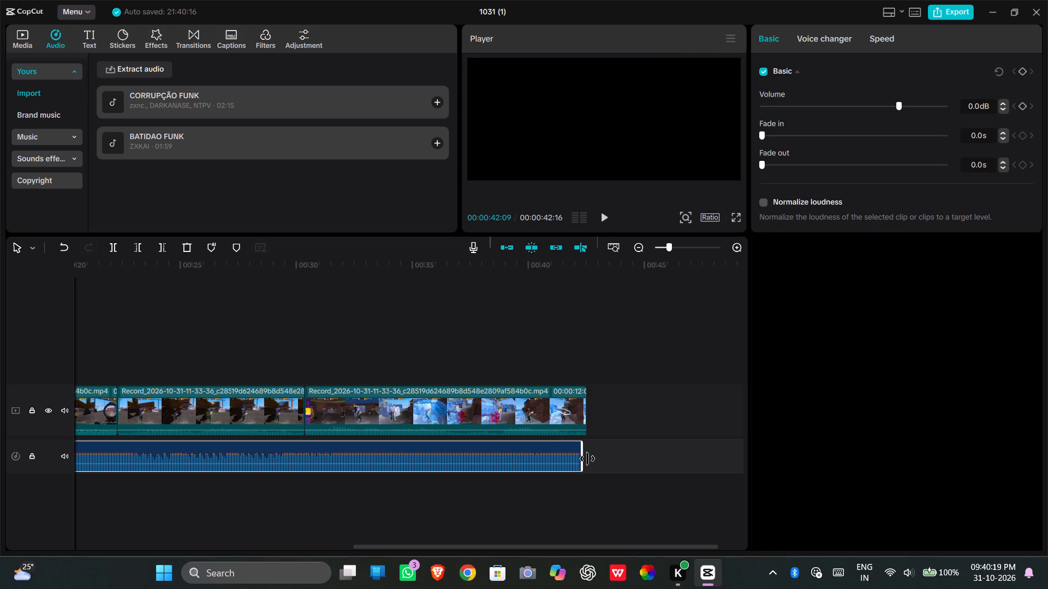
pyautogui.moveTo(587, 459); pyautogui.dragTo(589, 459)
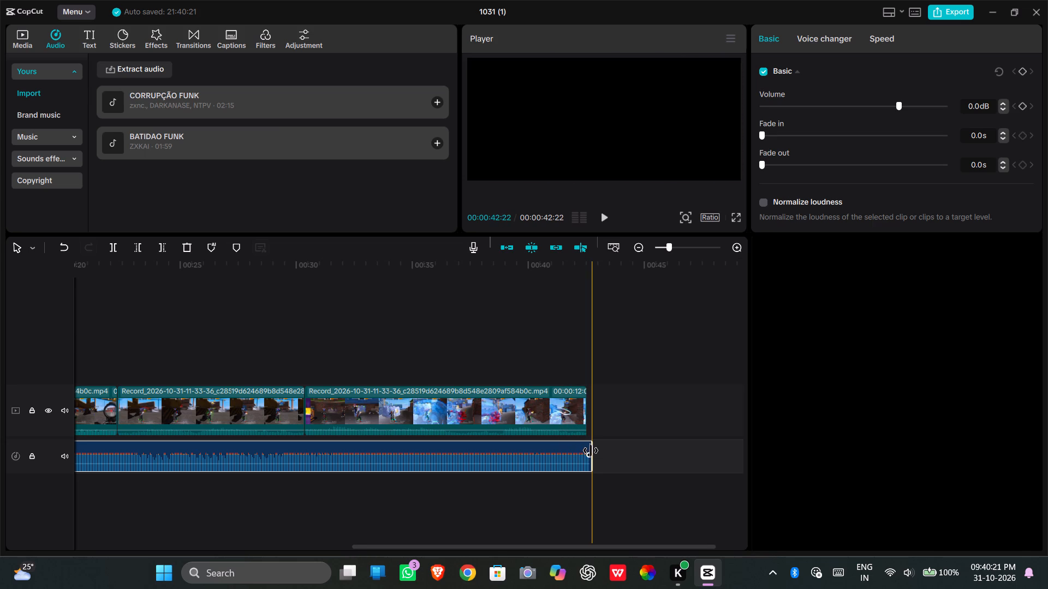
pyautogui.click(591, 450)
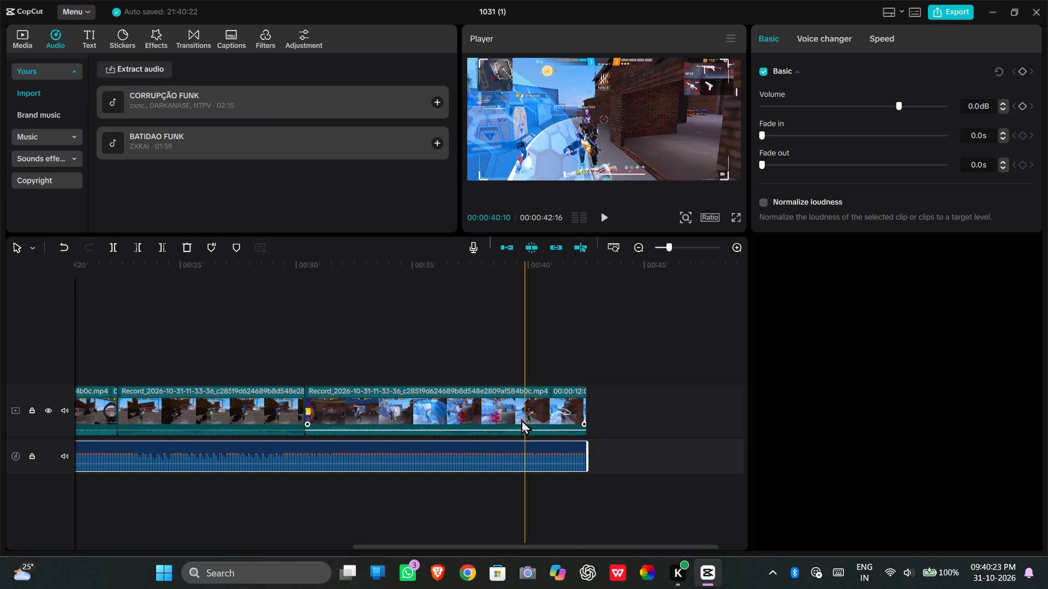
# Play the end and the opening of the sequence to check the retimed music against the video.
pyautogui.click(489, 363)
pyautogui.click(600, 216)
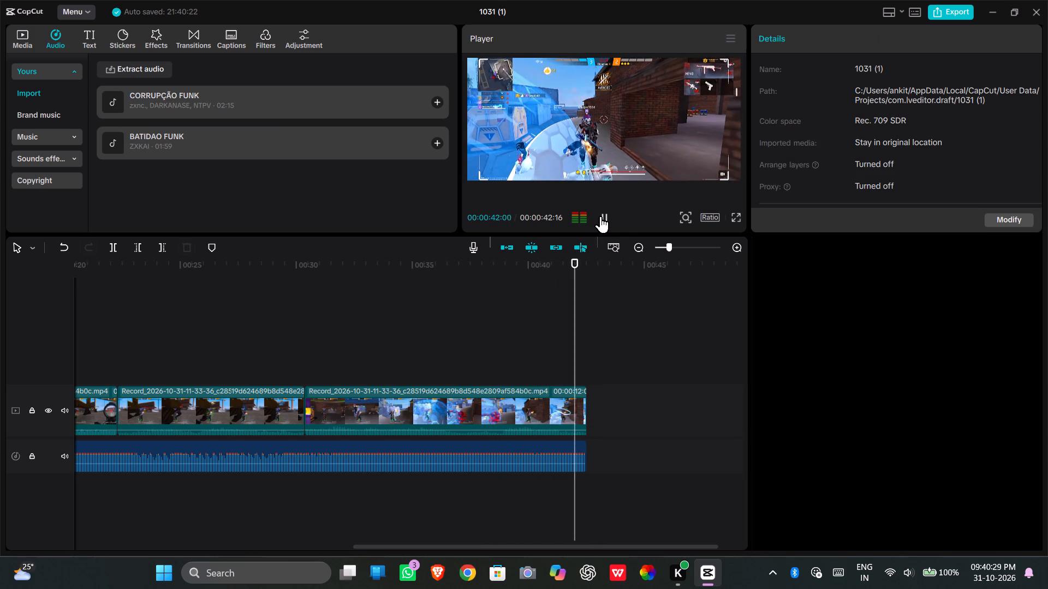
pyautogui.click(600, 216)
pyautogui.click(604, 216)
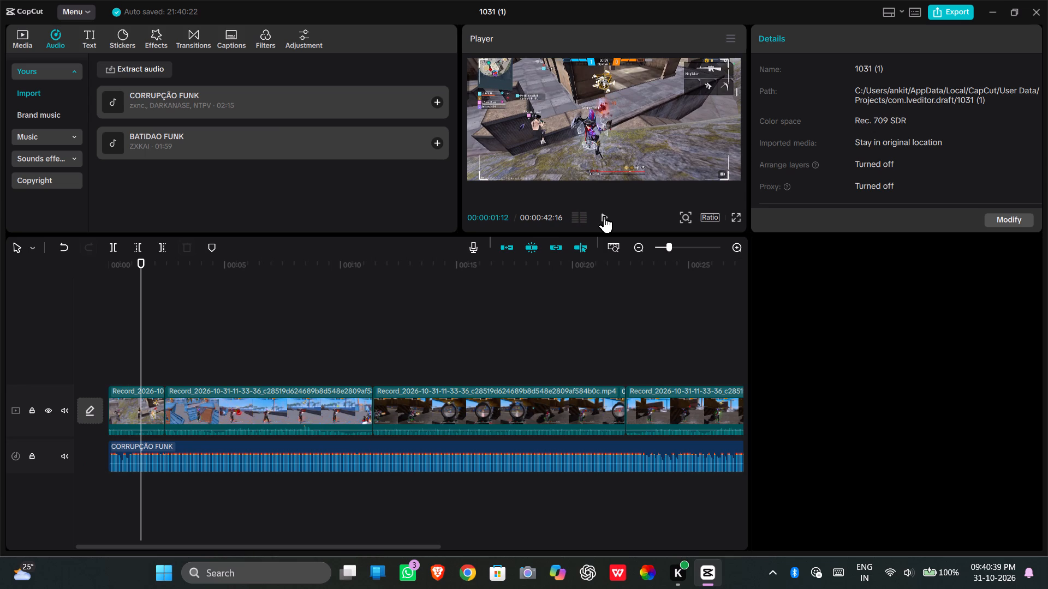
pyautogui.click(604, 218)
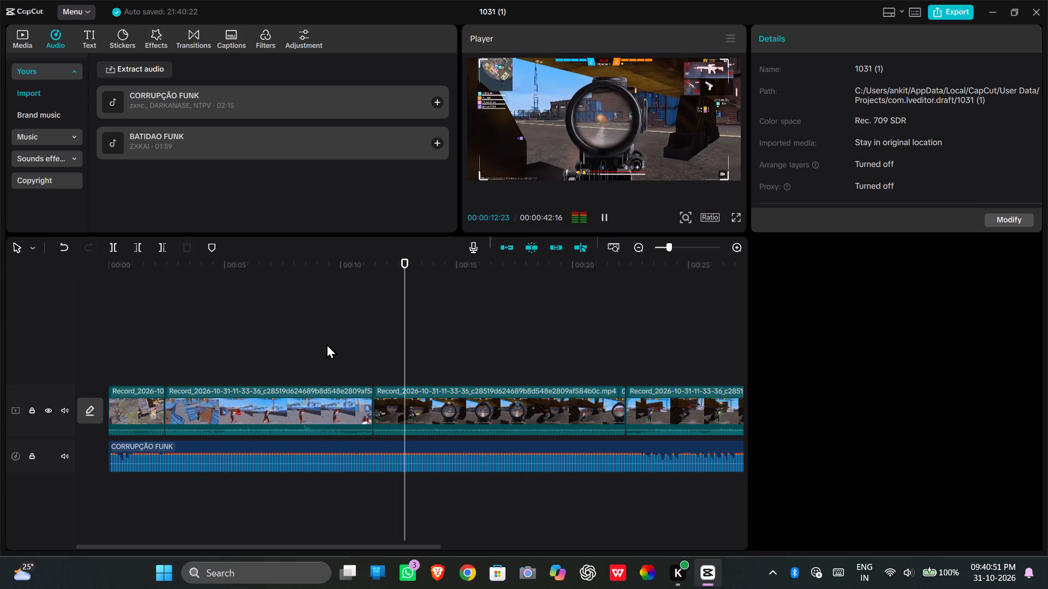
pyautogui.click(114, 342)
pyautogui.click(114, 342)
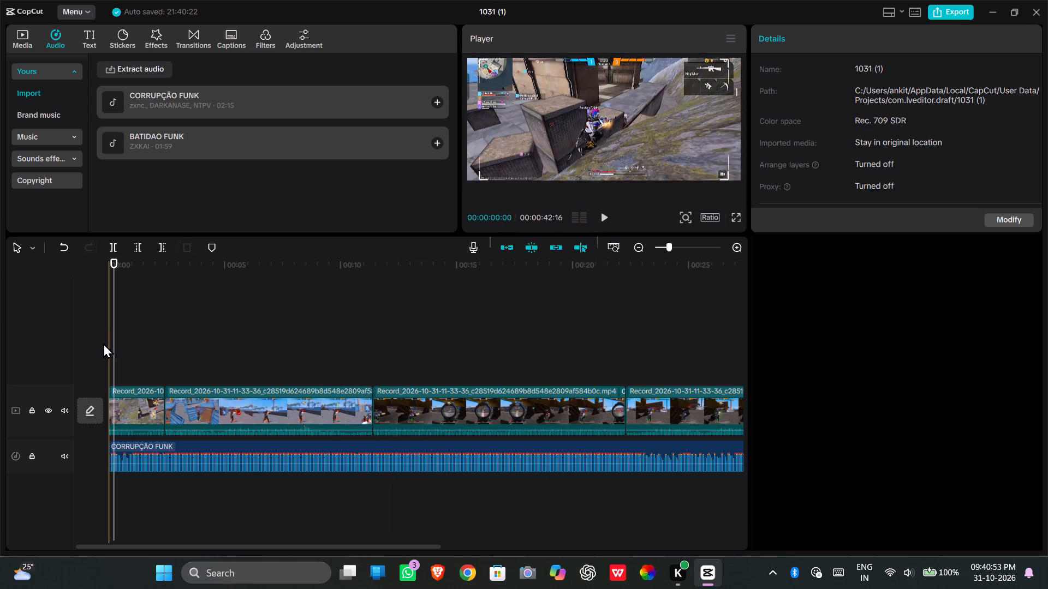
pyautogui.click(109, 345)
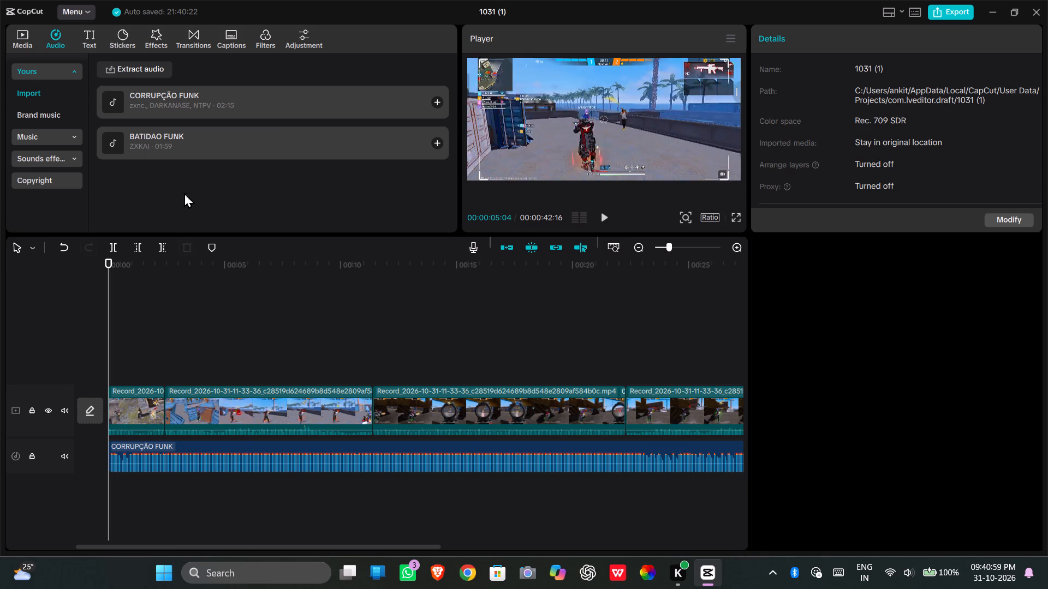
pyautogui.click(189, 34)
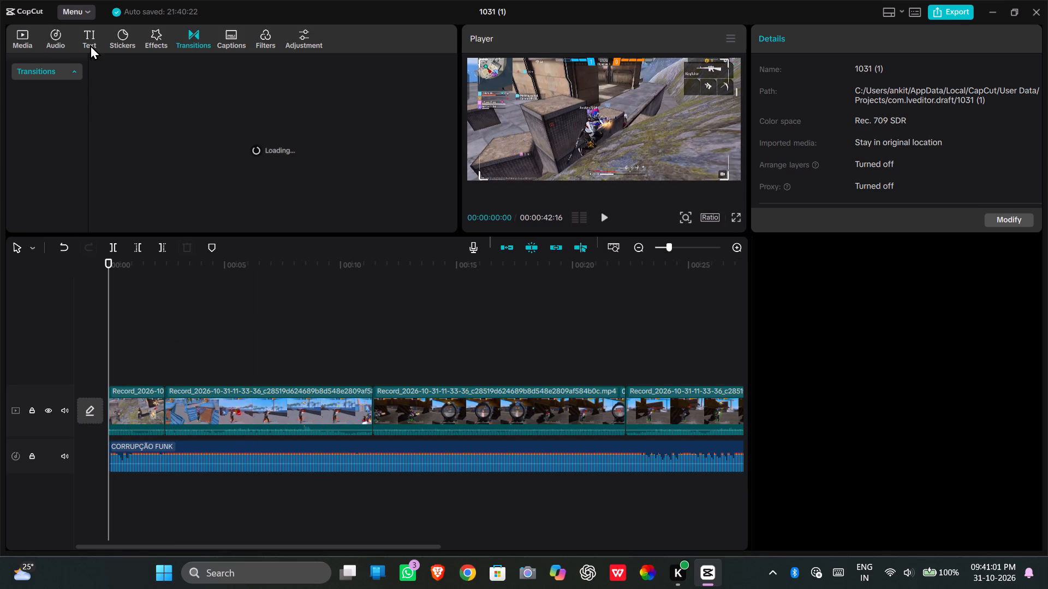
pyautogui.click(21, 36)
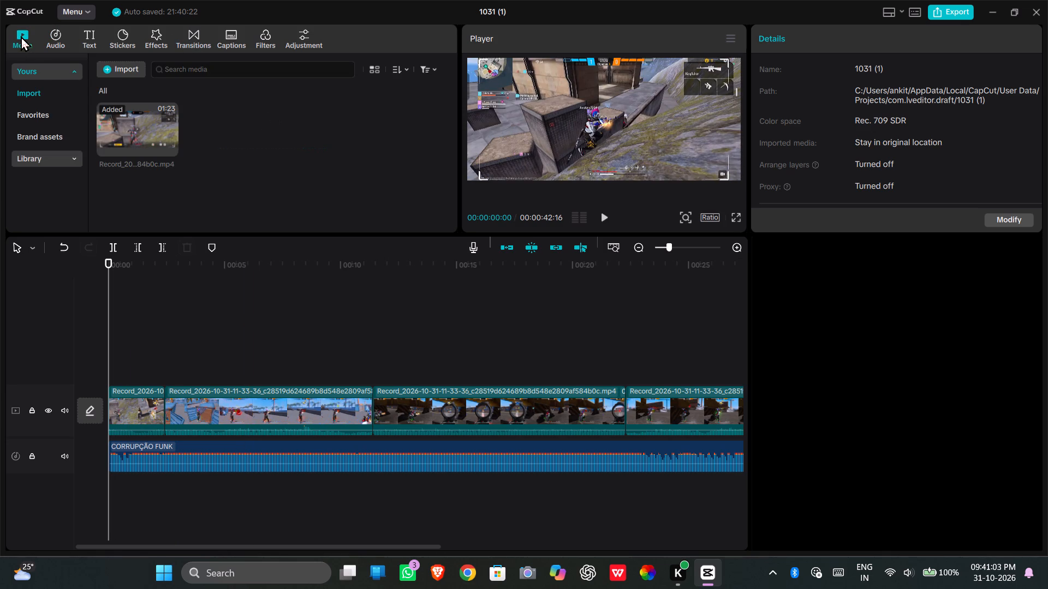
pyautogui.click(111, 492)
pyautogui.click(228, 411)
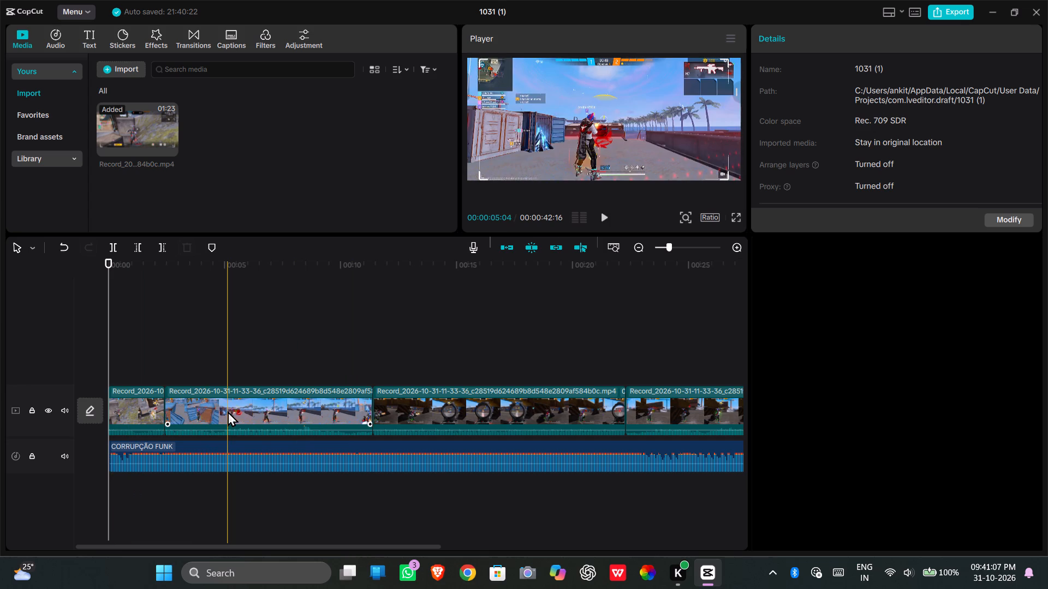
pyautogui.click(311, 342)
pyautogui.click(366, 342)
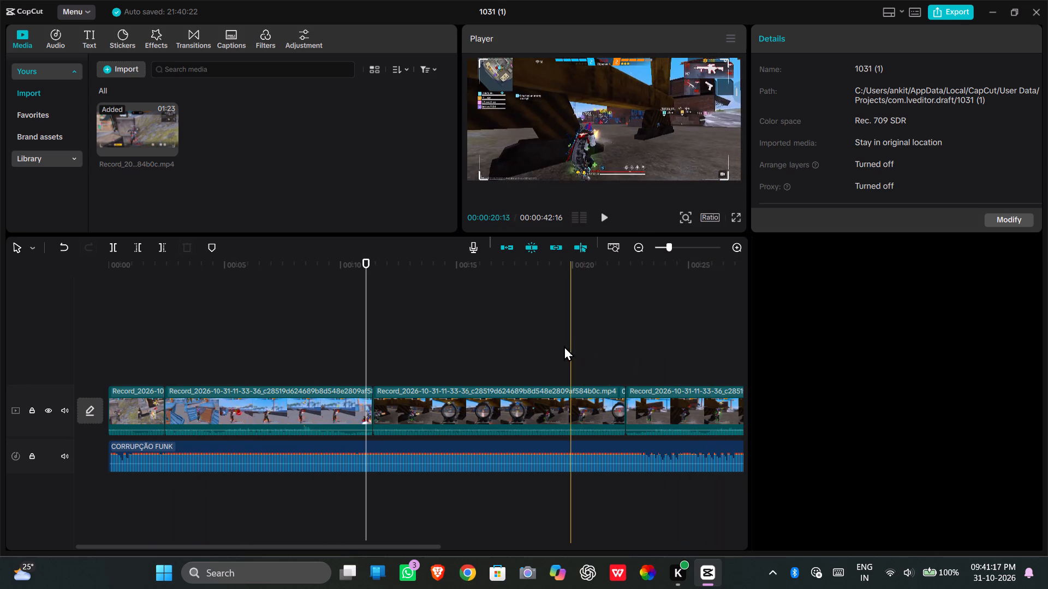
# Raise the volume of the last video clip's own audio on the timeline.
pyautogui.moveTo(522, 347); pyautogui.dragTo(826, 362)
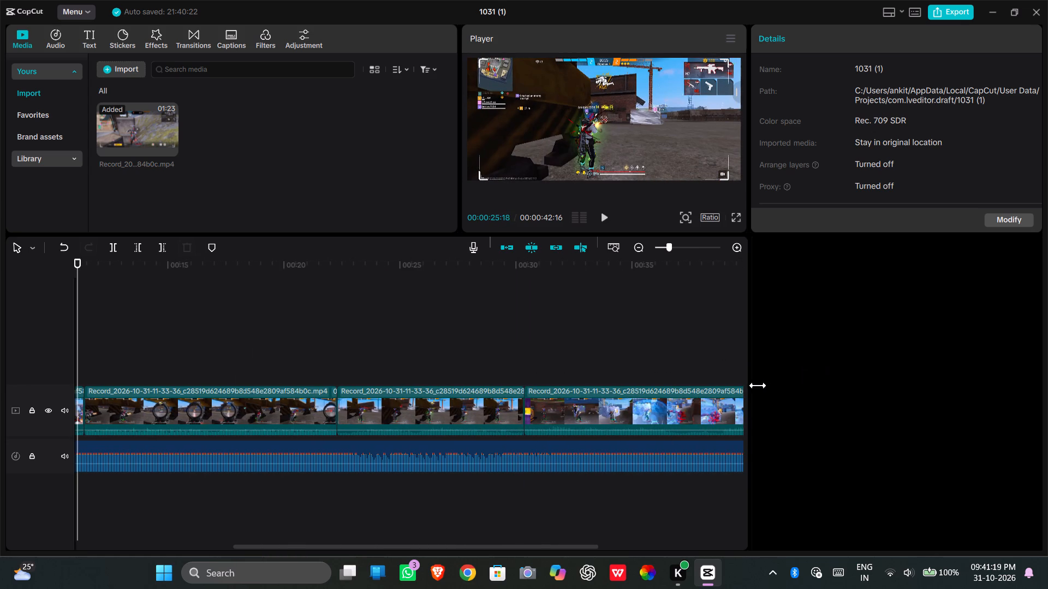
pyautogui.moveTo(495, 334); pyautogui.dragTo(705, 334)
pyautogui.moveTo(608, 324); pyautogui.dragTo(776, 333)
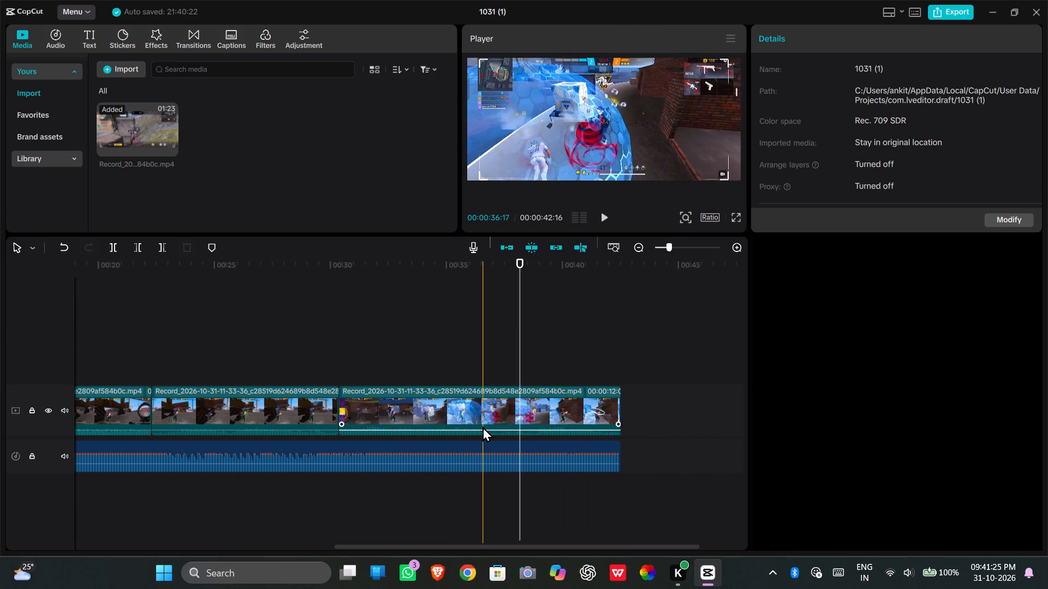
pyautogui.click(483, 428)
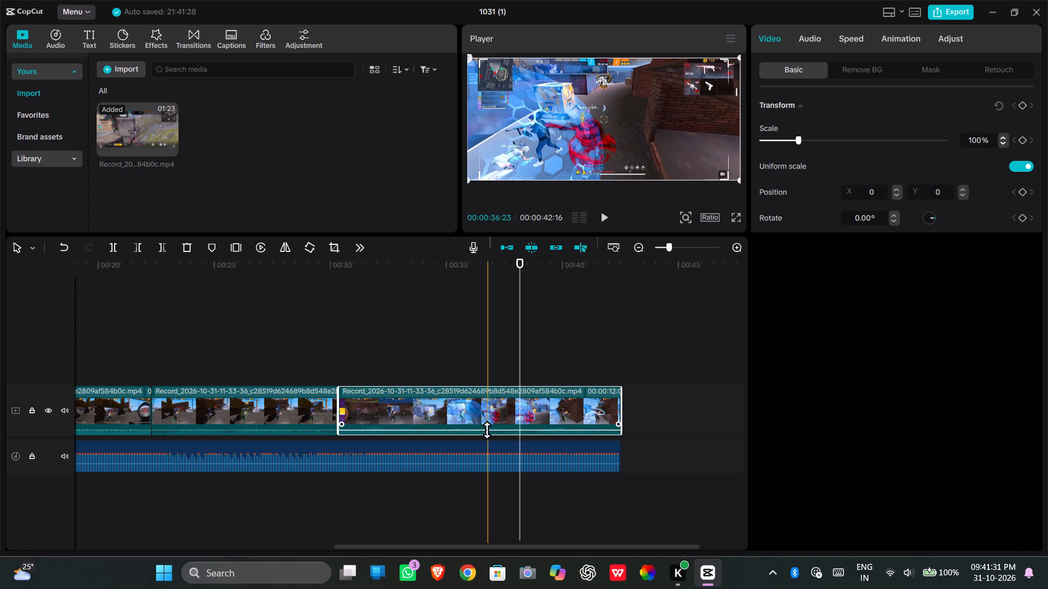
pyautogui.click(487, 430)
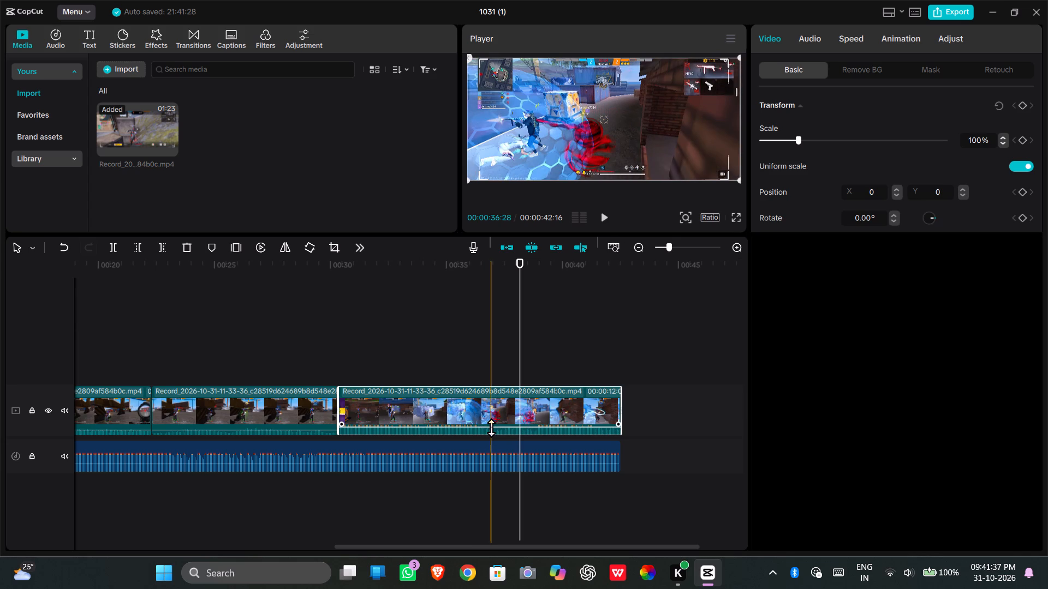
# Play the last clip from 00:00:32:05 to hear its new volume, and replay the whole sequence.
pyautogui.click(380, 336)
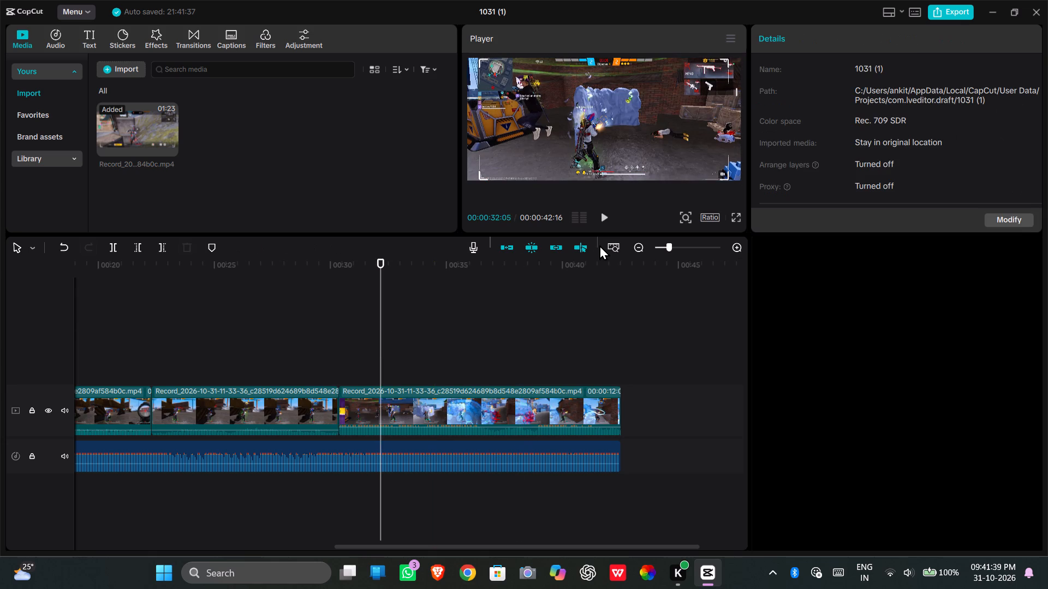
pyautogui.click(601, 219)
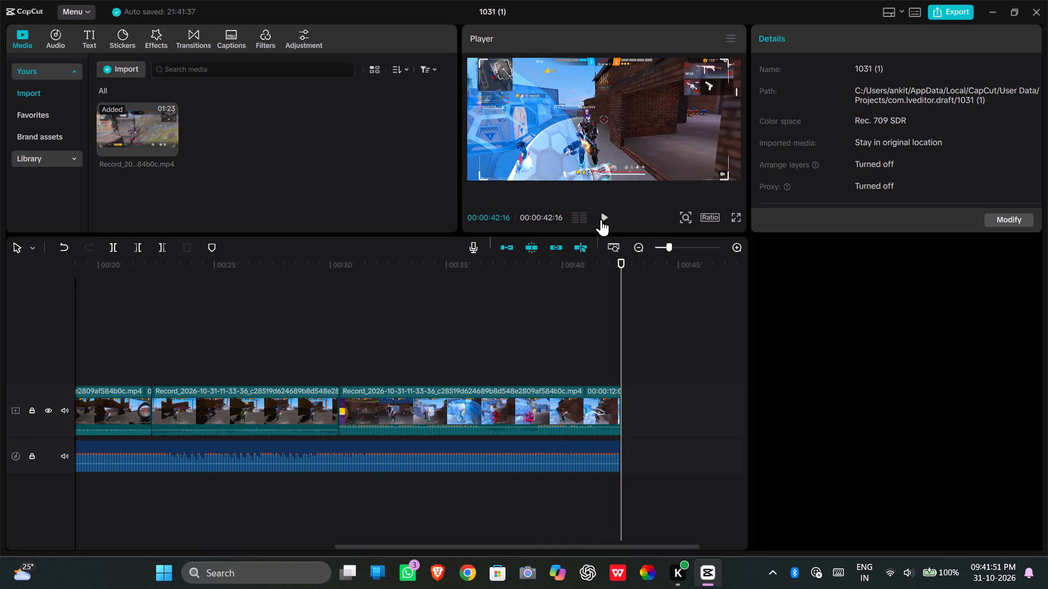
pyautogui.click(601, 219)
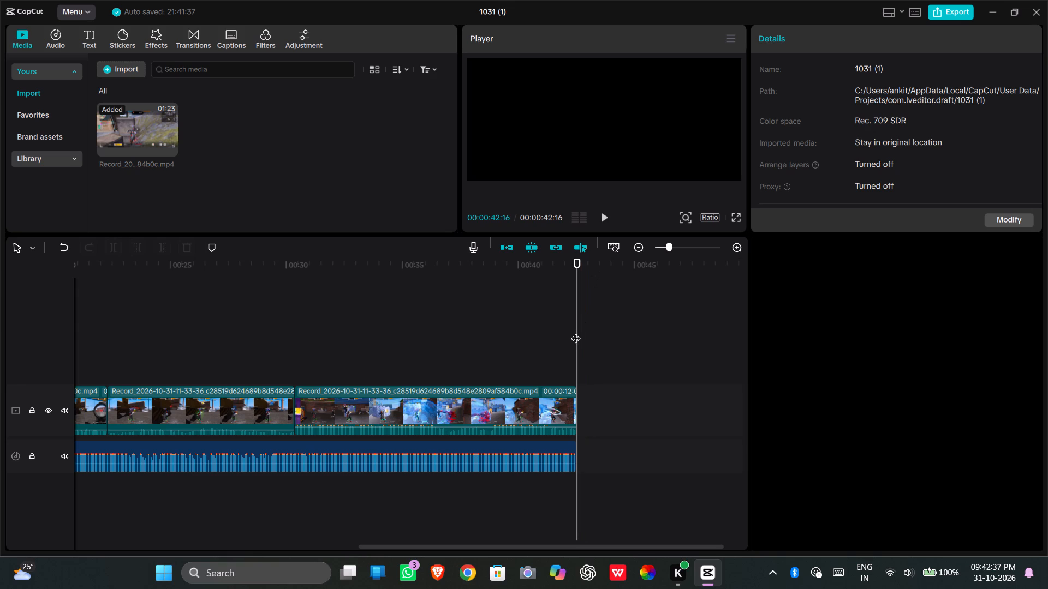
# Scrub through the sequence from its start to the last clip to examine the cuts between the highlights.
pyautogui.moveTo(576, 332); pyautogui.dragTo(0, 411)
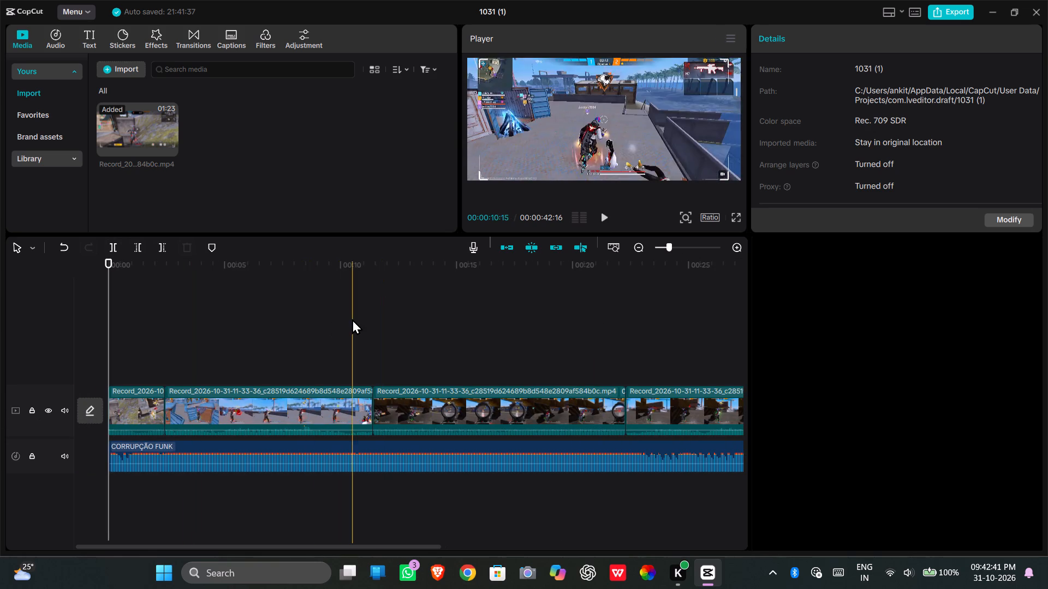
pyautogui.click(352, 319)
pyautogui.click(409, 320)
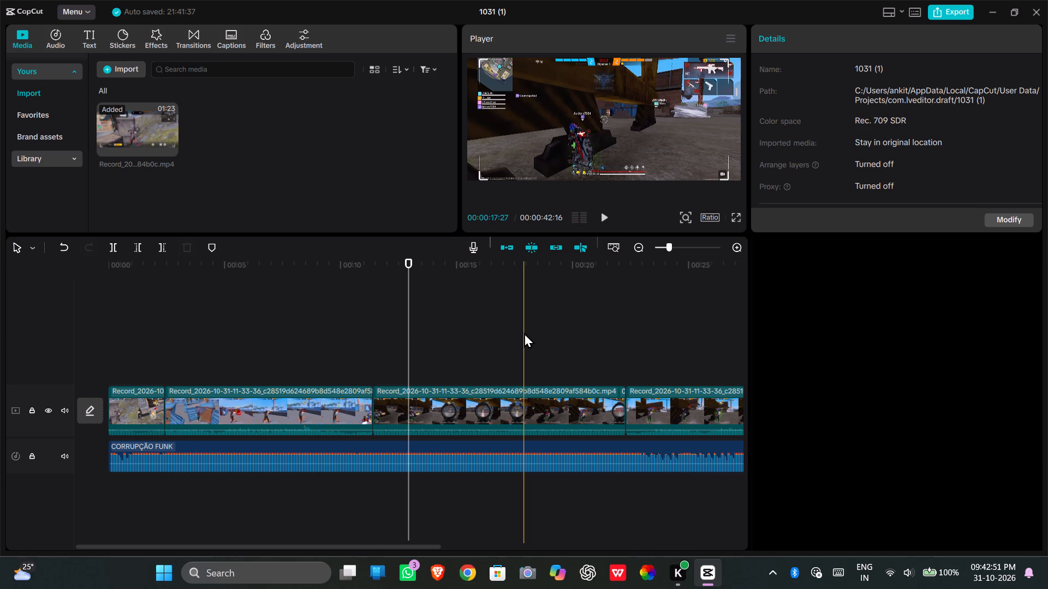
pyautogui.moveTo(562, 327); pyautogui.dragTo(573, 327)
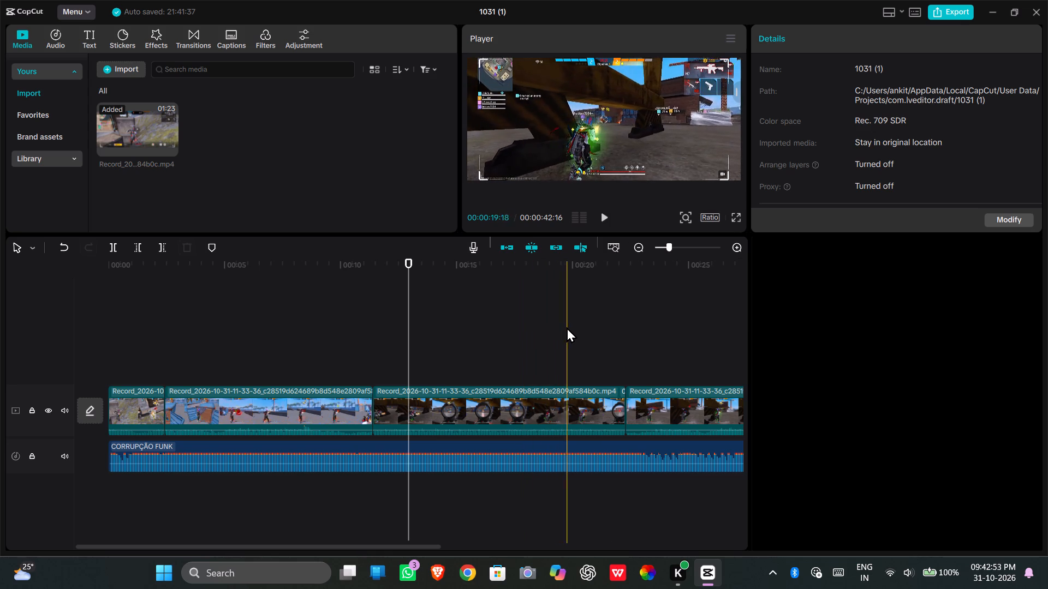
pyautogui.moveTo(573, 327); pyautogui.dragTo(698, 332)
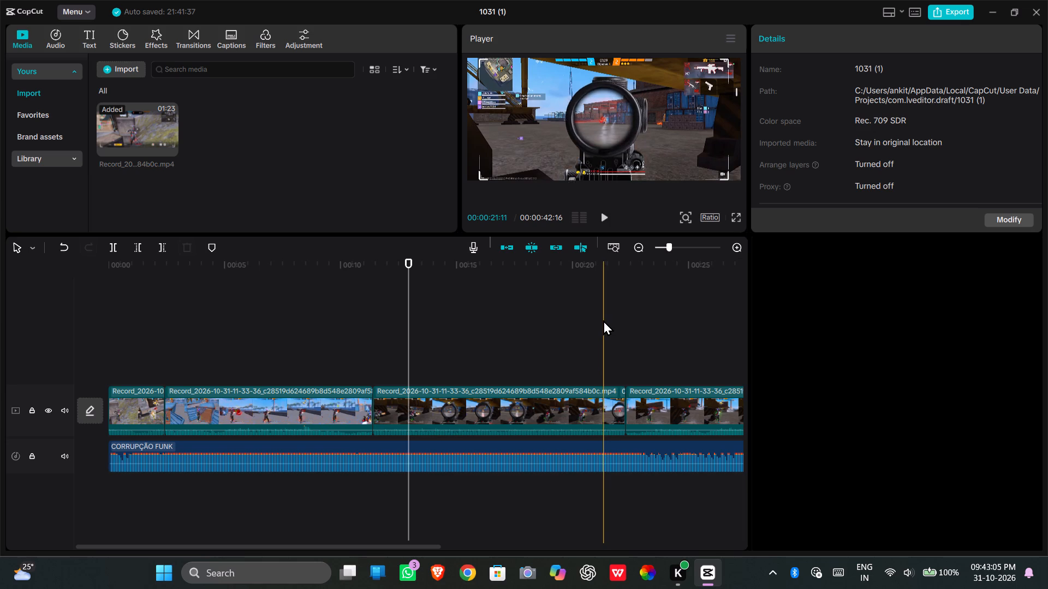
pyautogui.click(586, 328)
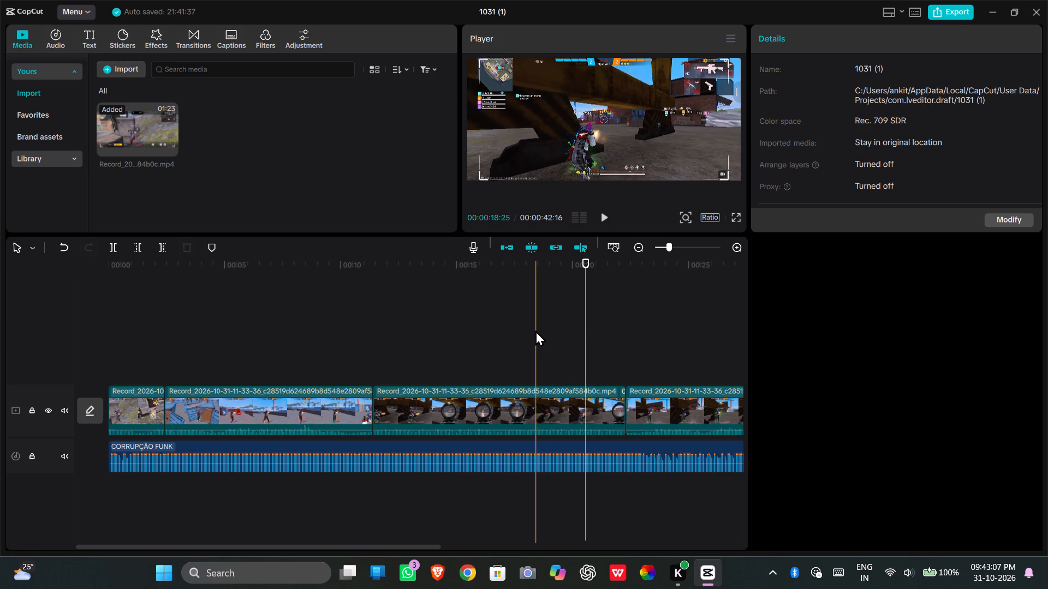
pyautogui.click(535, 331)
pyautogui.click(466, 343)
pyautogui.click(419, 339)
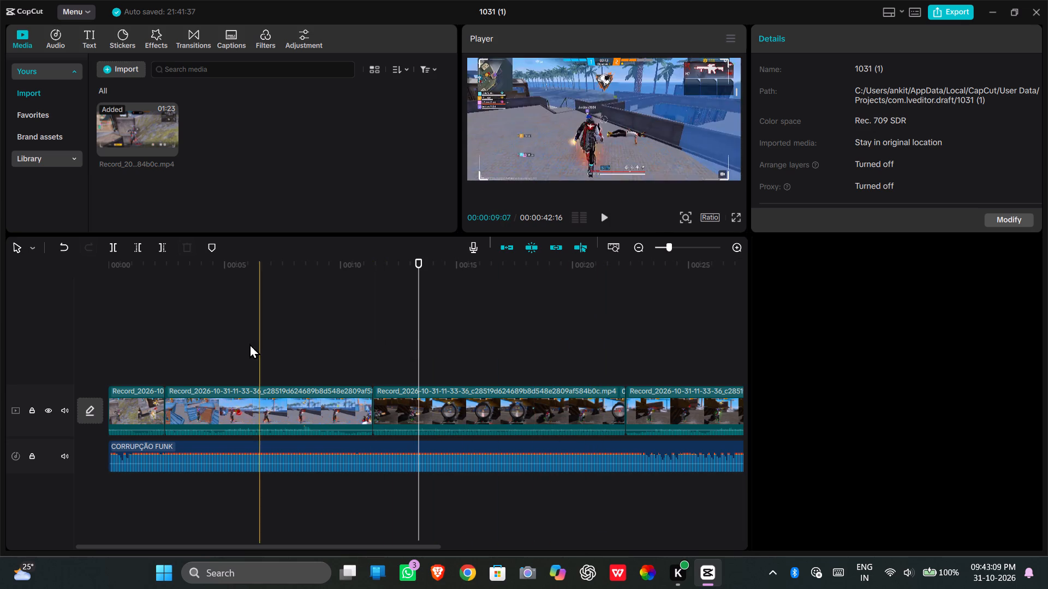
pyautogui.click(224, 341)
pyautogui.click(253, 332)
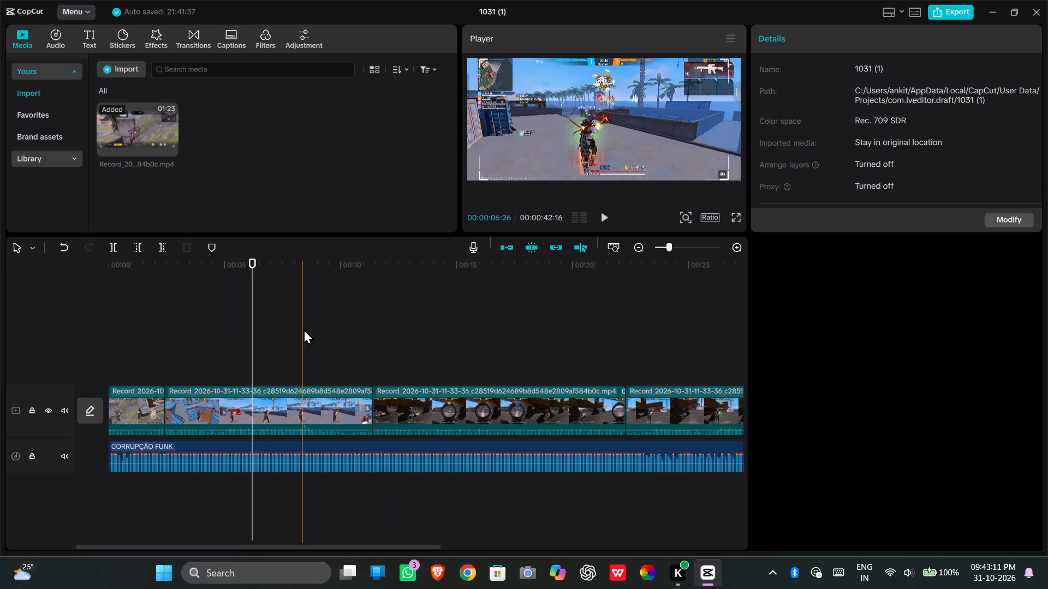
pyautogui.click(303, 329)
pyautogui.click(363, 328)
pyautogui.click(434, 324)
pyautogui.click(509, 327)
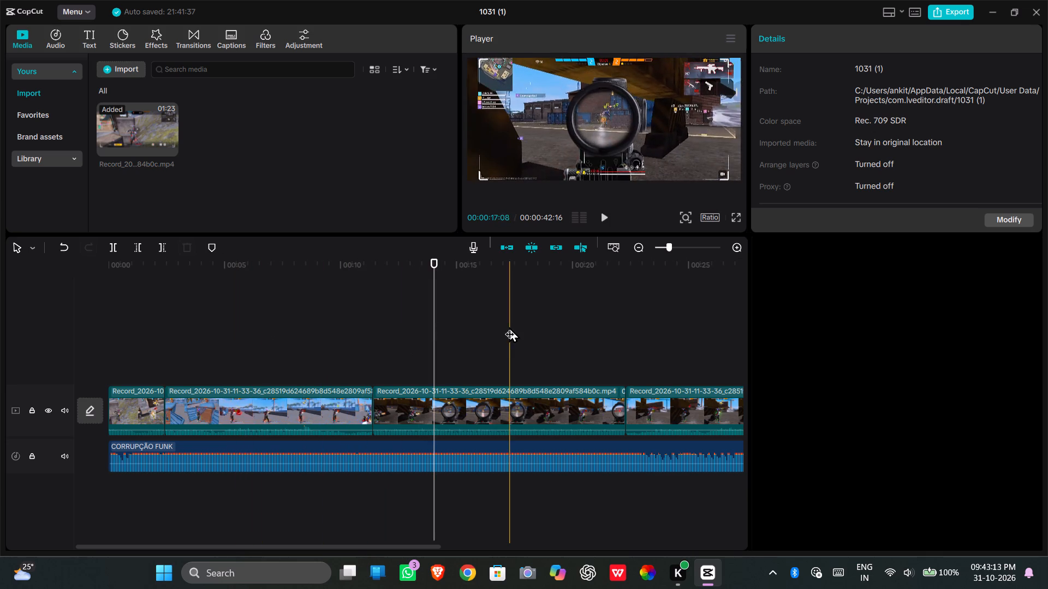
pyautogui.click(633, 330)
pyautogui.click(683, 331)
pyautogui.moveTo(444, 314); pyautogui.dragTo(876, 327)
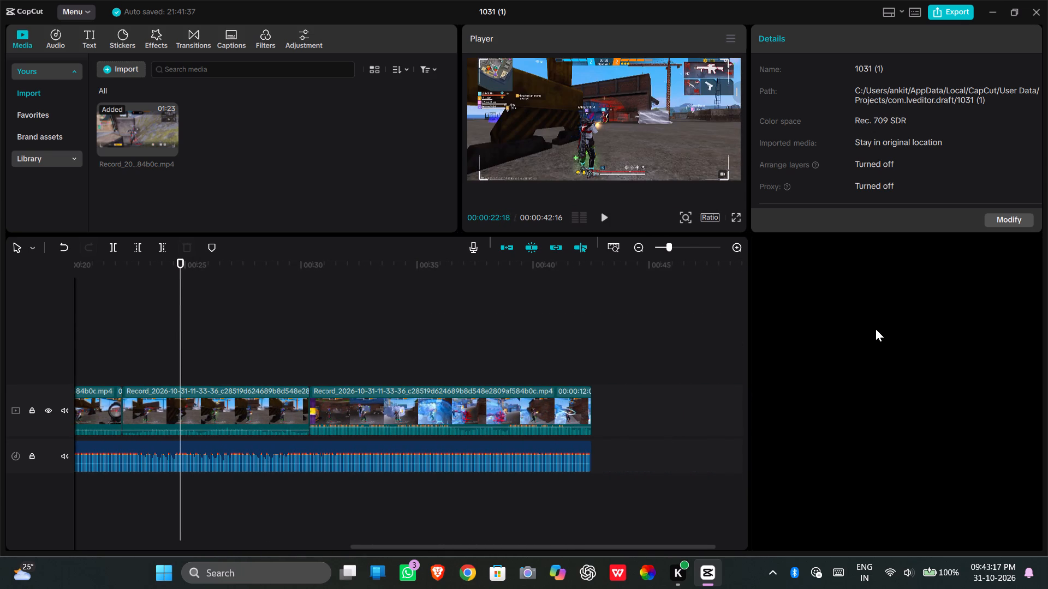
# Examine the closing seconds of the last clip up to the end of the sequence.
pyautogui.click(521, 333)
pyautogui.click(551, 336)
pyautogui.click(583, 338)
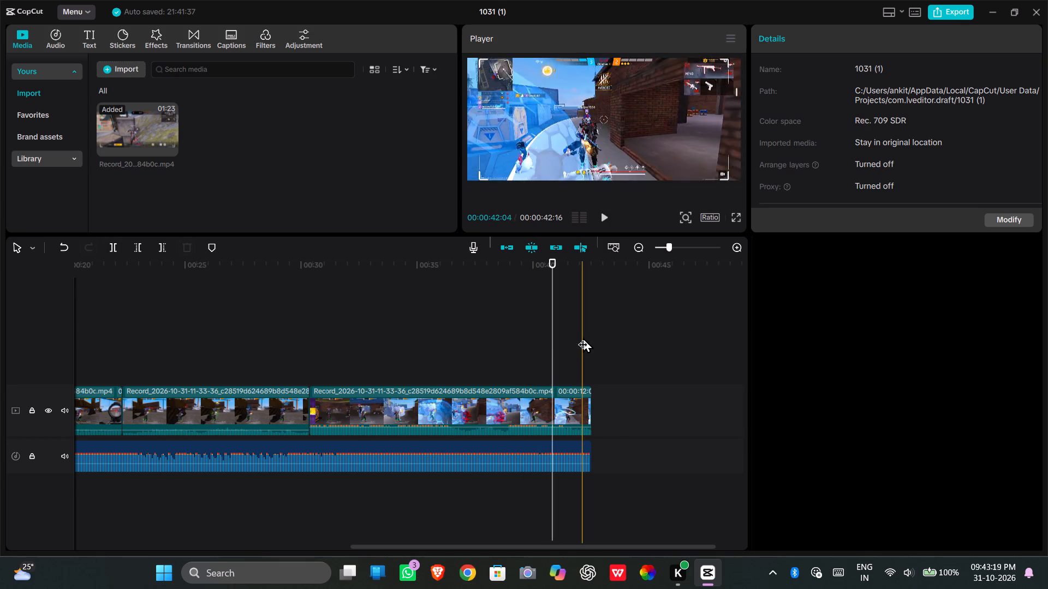
pyautogui.click(589, 334)
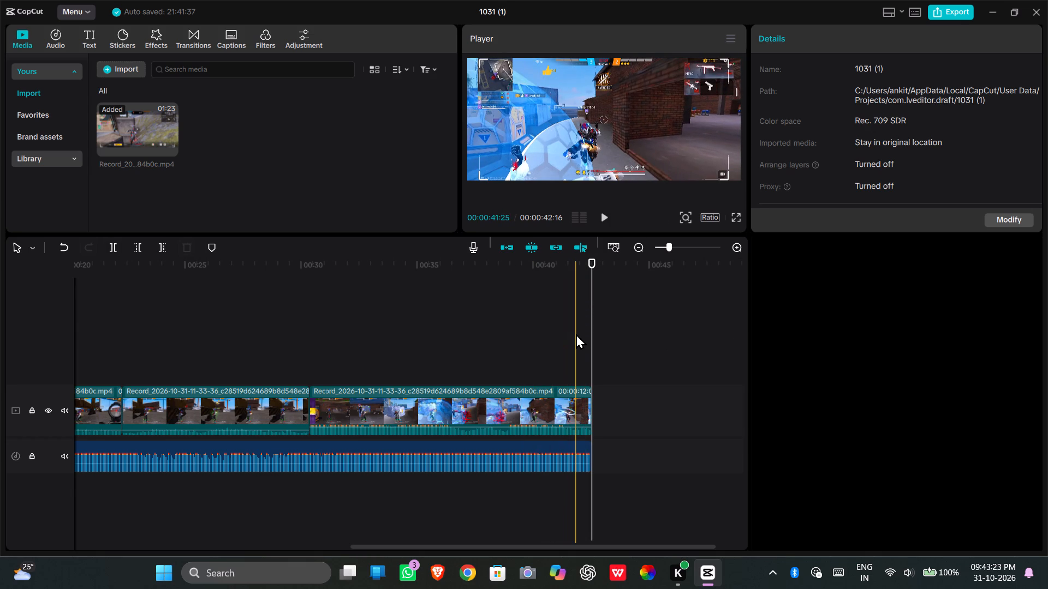
pyautogui.click(553, 341)
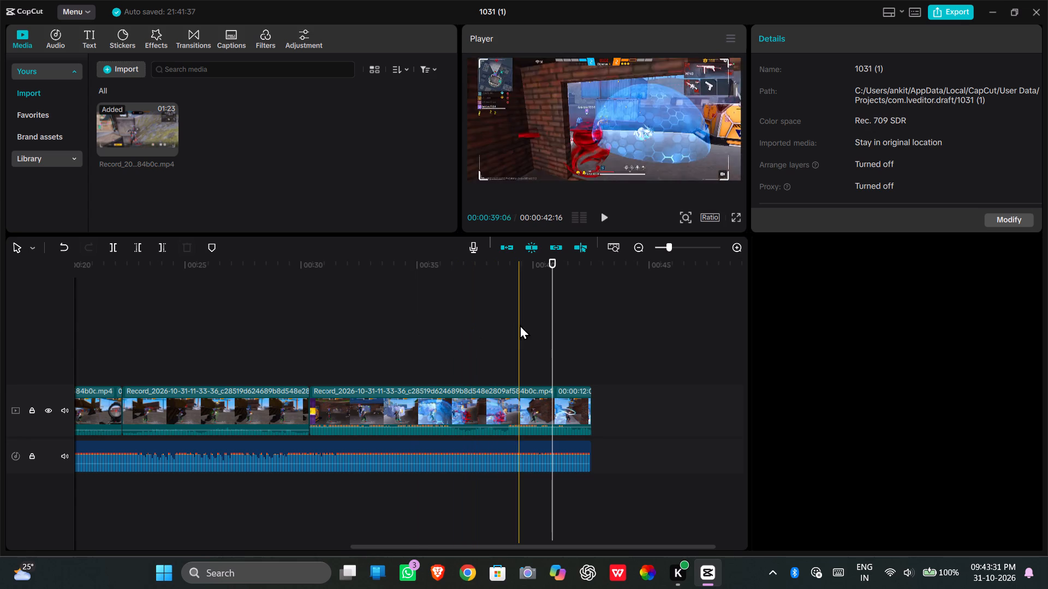
# Go back to the sequence's start and step through the first four clips to examine the action and the cuts between them.
pyautogui.moveTo(552, 334); pyautogui.dragTo(0, 339)
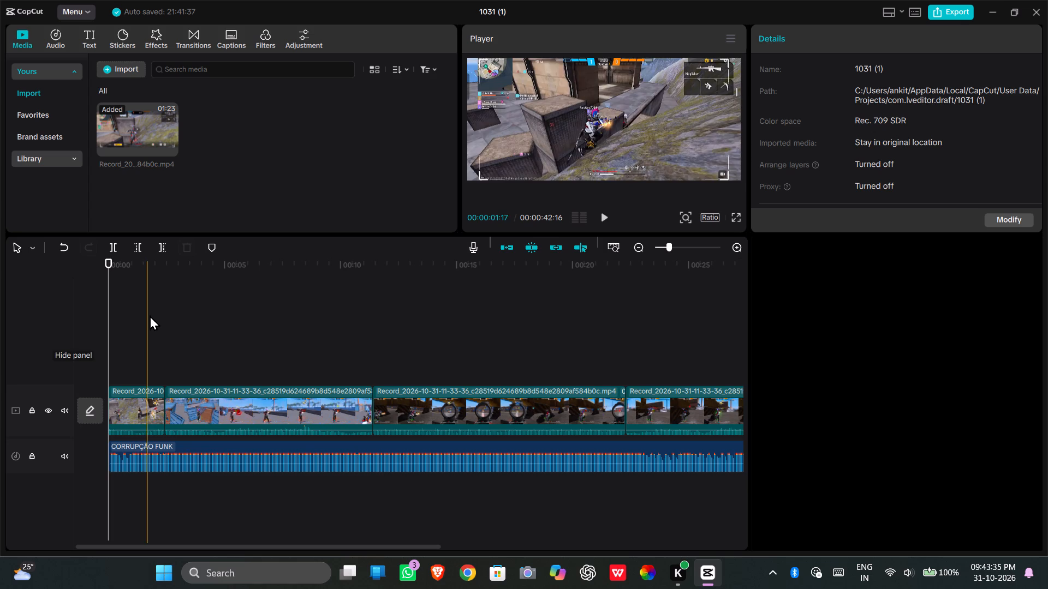
pyautogui.click(211, 288)
pyautogui.click(303, 303)
pyautogui.click(368, 310)
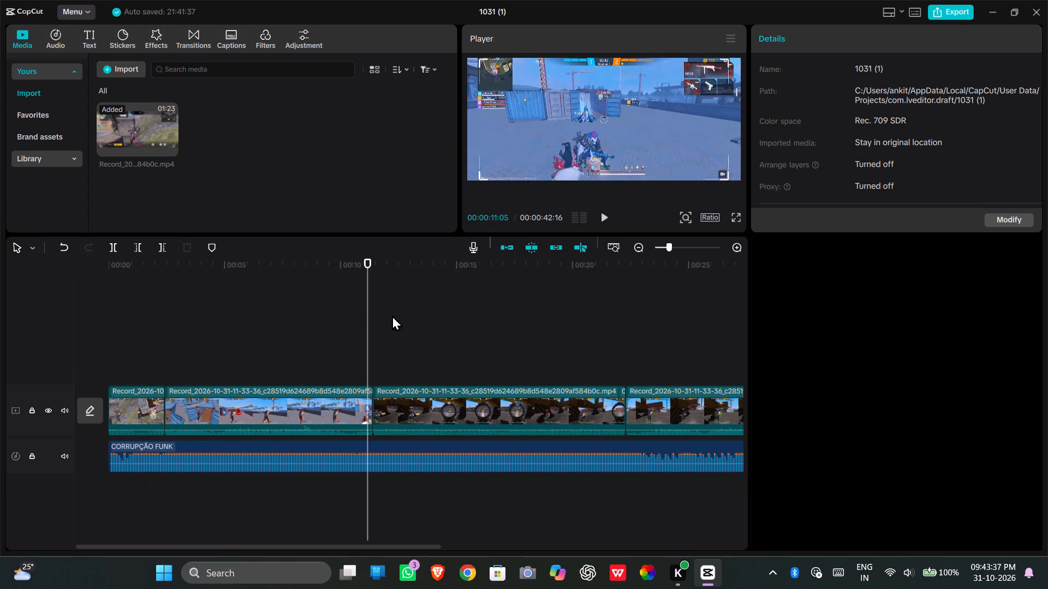
pyautogui.click(423, 318)
pyautogui.click(465, 321)
pyautogui.click(502, 325)
pyautogui.click(521, 329)
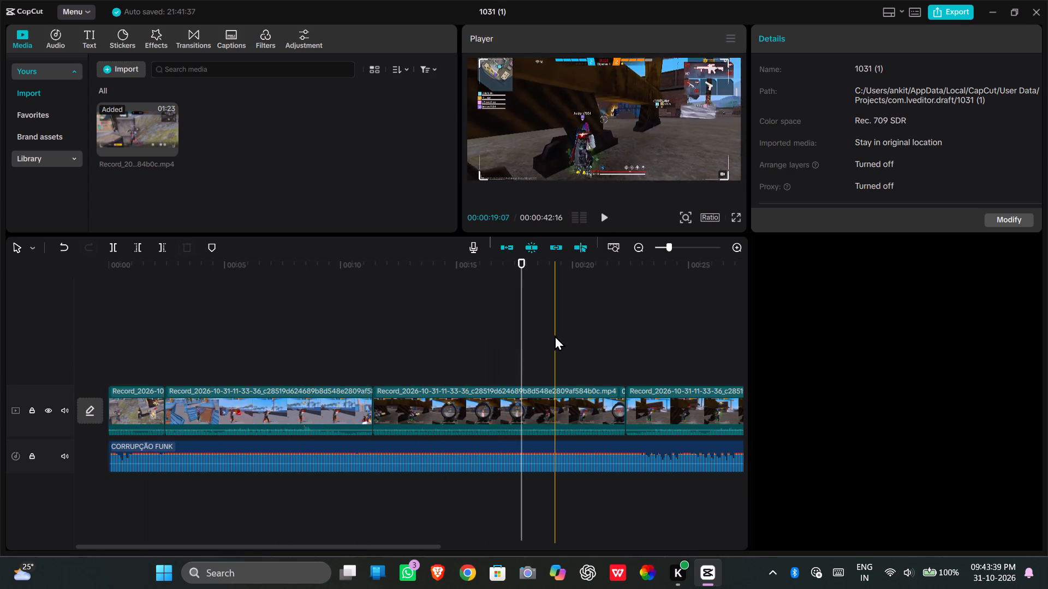
pyautogui.click(555, 335)
pyautogui.click(581, 339)
pyautogui.click(604, 341)
pyautogui.click(648, 346)
pyautogui.click(683, 347)
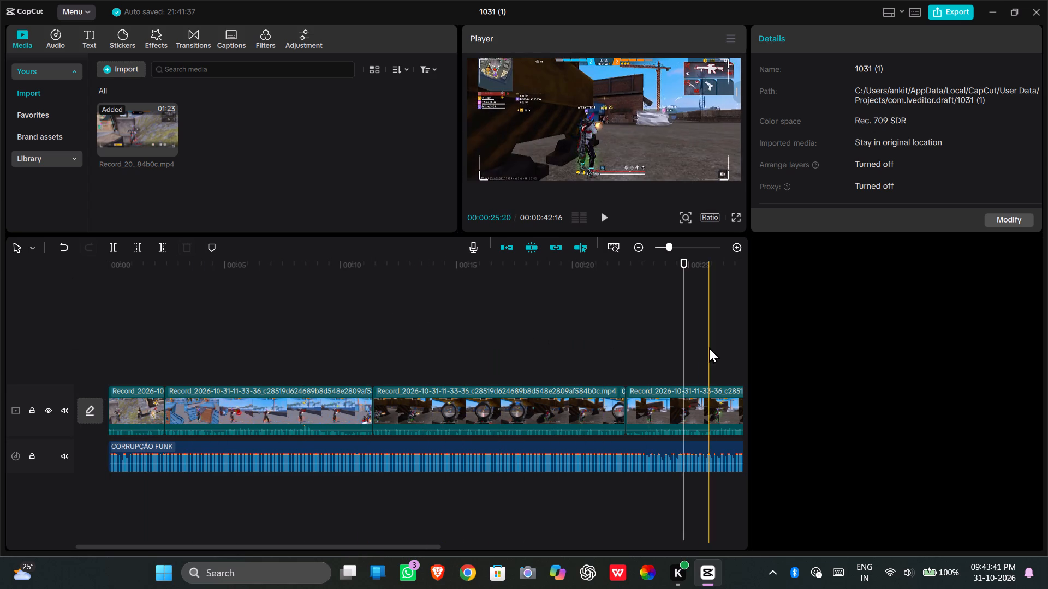
pyautogui.click(709, 347)
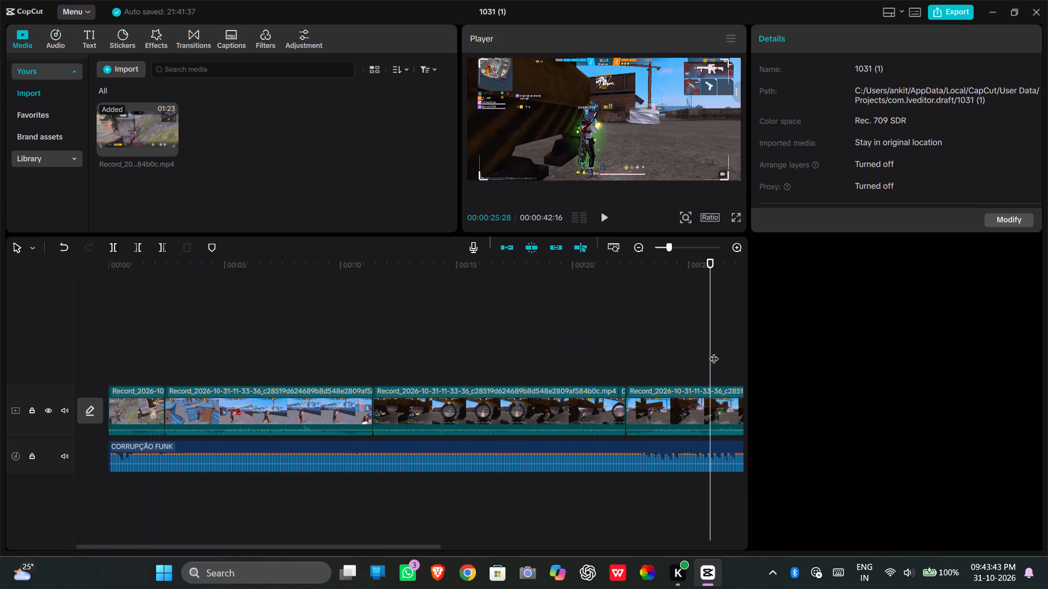
# Scrub forward into the last clip and back to the sequence's start to recheck the highlights.
pyautogui.moveTo(712, 356); pyautogui.dragTo(799, 357)
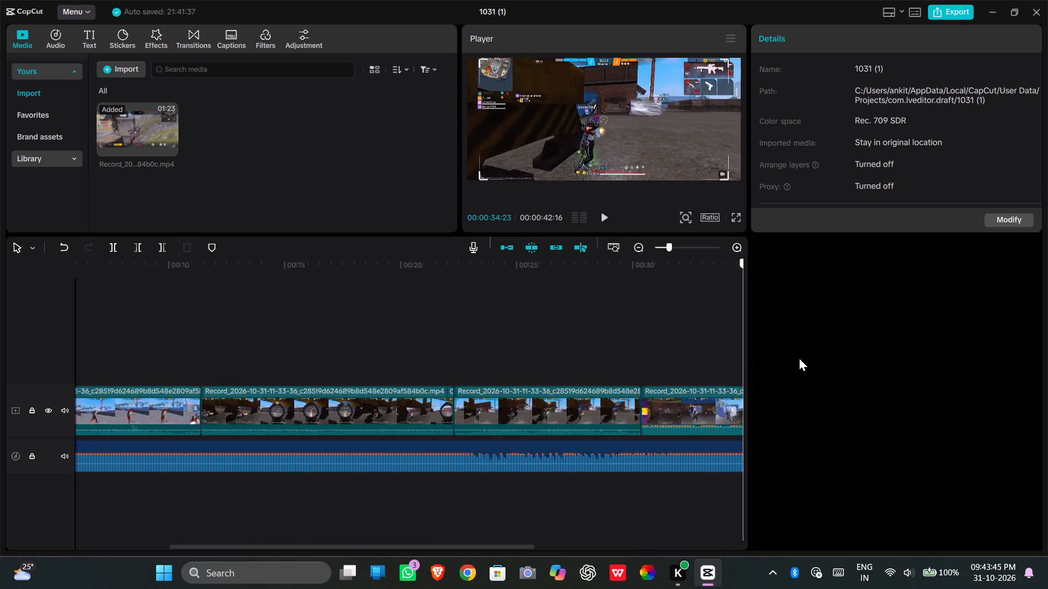
pyautogui.moveTo(799, 357); pyautogui.dragTo(54, 354)
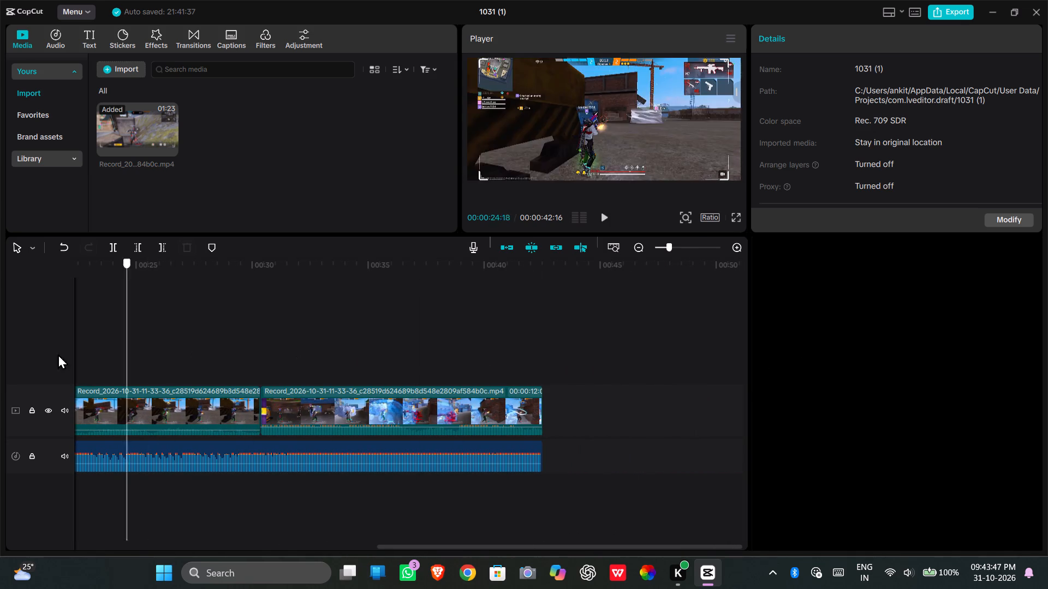
pyautogui.moveTo(54, 354); pyautogui.dragTo(80, 359)
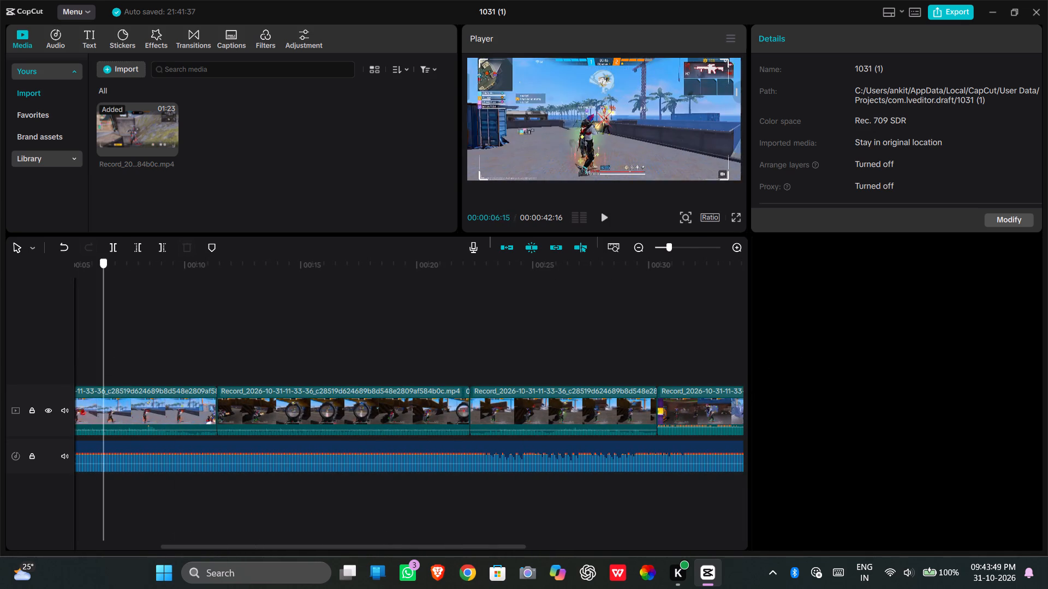
pyautogui.moveTo(80, 359); pyautogui.dragTo(33, 370)
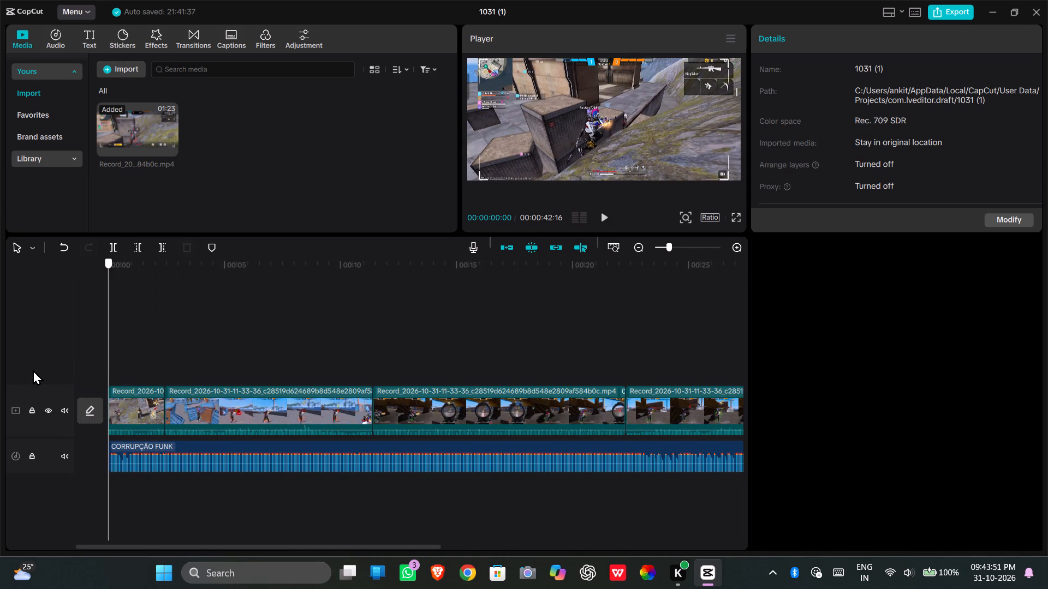
# Play the sequence from 00:00:07:08 in the second clip through to its end, and return the playhead to the start.
pyautogui.moveTo(33, 370); pyautogui.dragTo(183, 351)
pyautogui.click(238, 334)
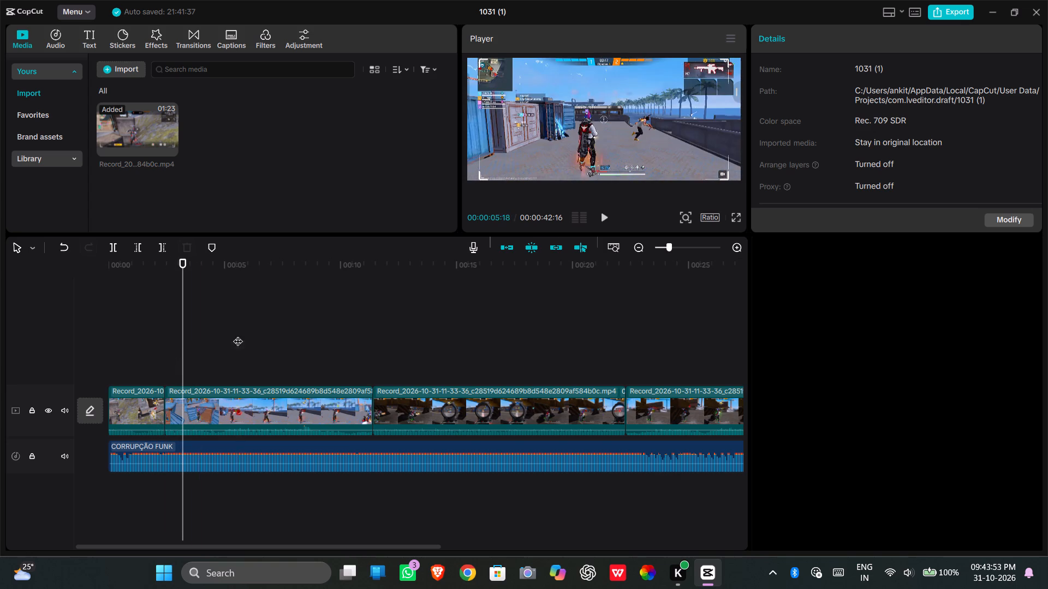
pyautogui.click(277, 333)
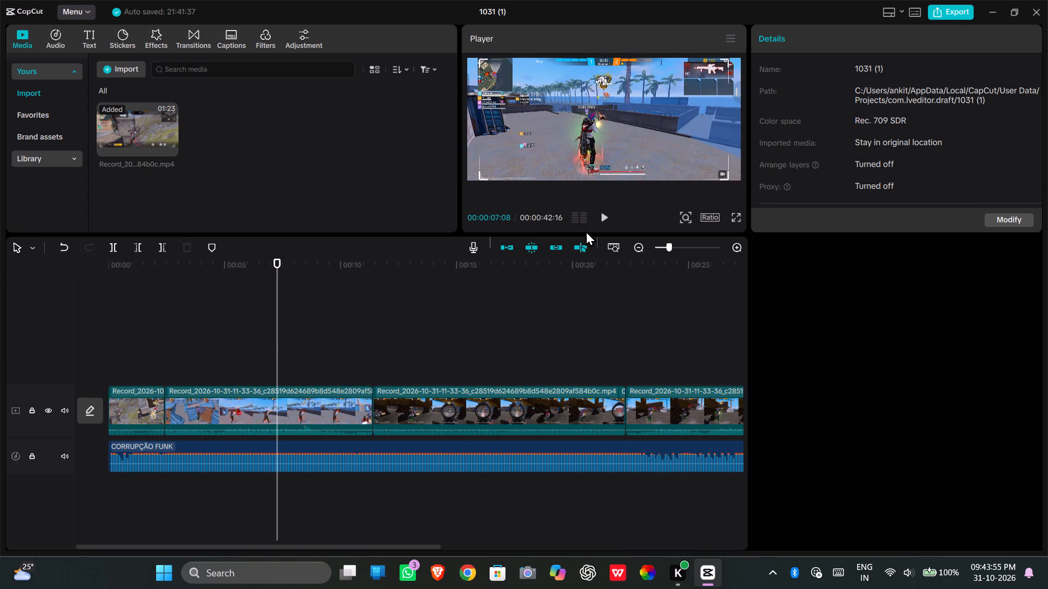
pyautogui.click(599, 217)
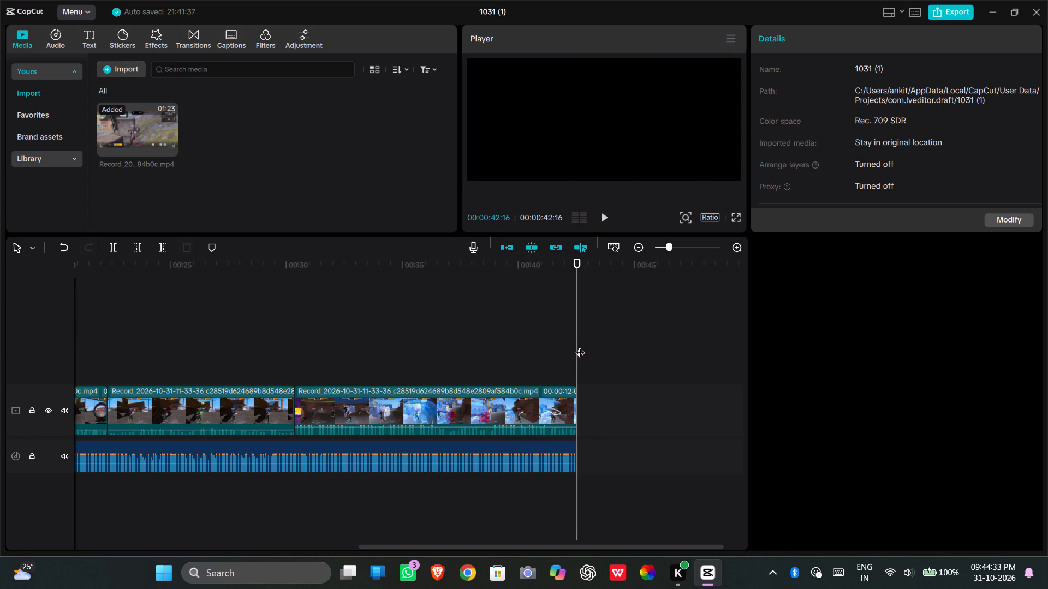
pyautogui.moveTo(580, 346); pyautogui.dragTo(0, 344)
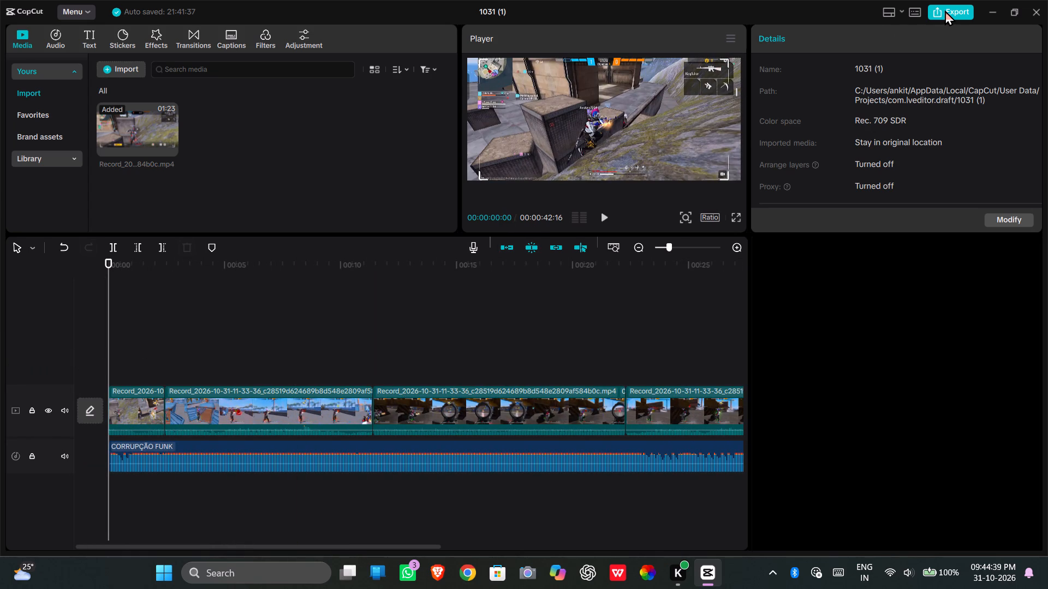
# Place the playhead in the fourth video clip, at about 25 seconds.
pyautogui.click(700, 313)
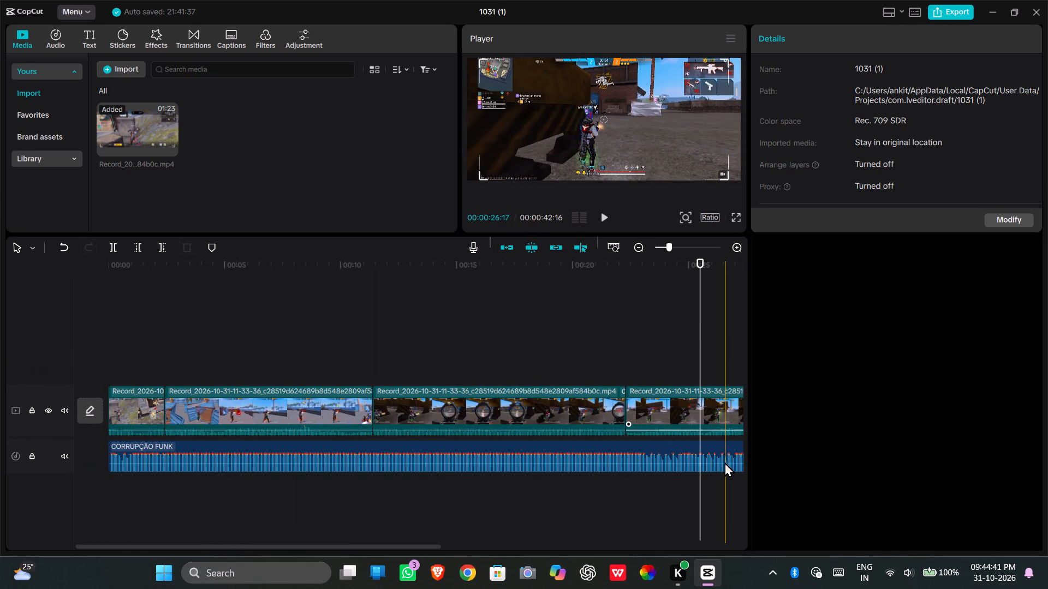
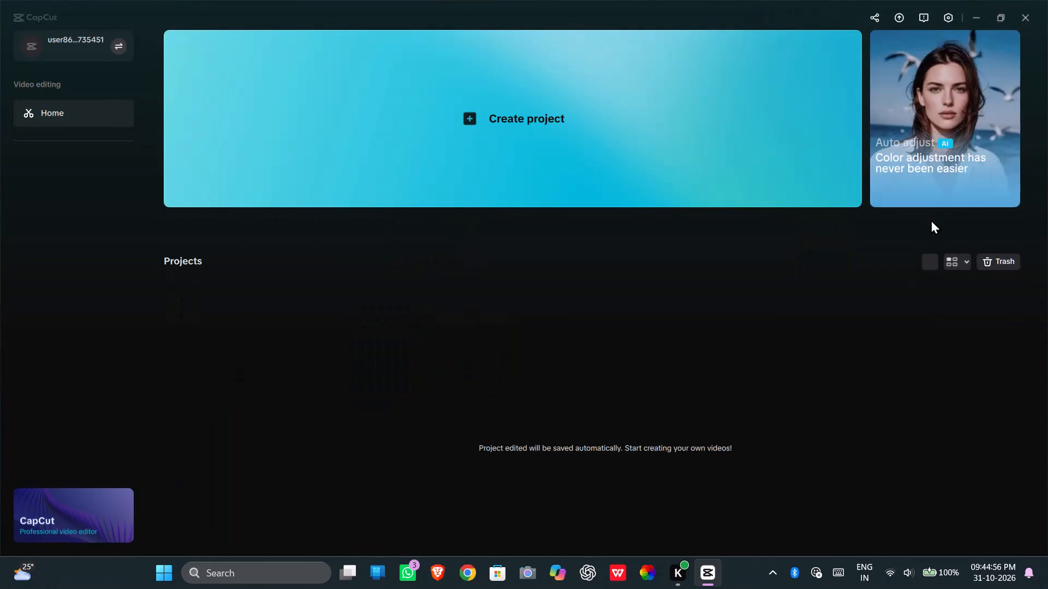
# Close the edited project and return to the home screen's project list.
pyautogui.click(1023, 13)
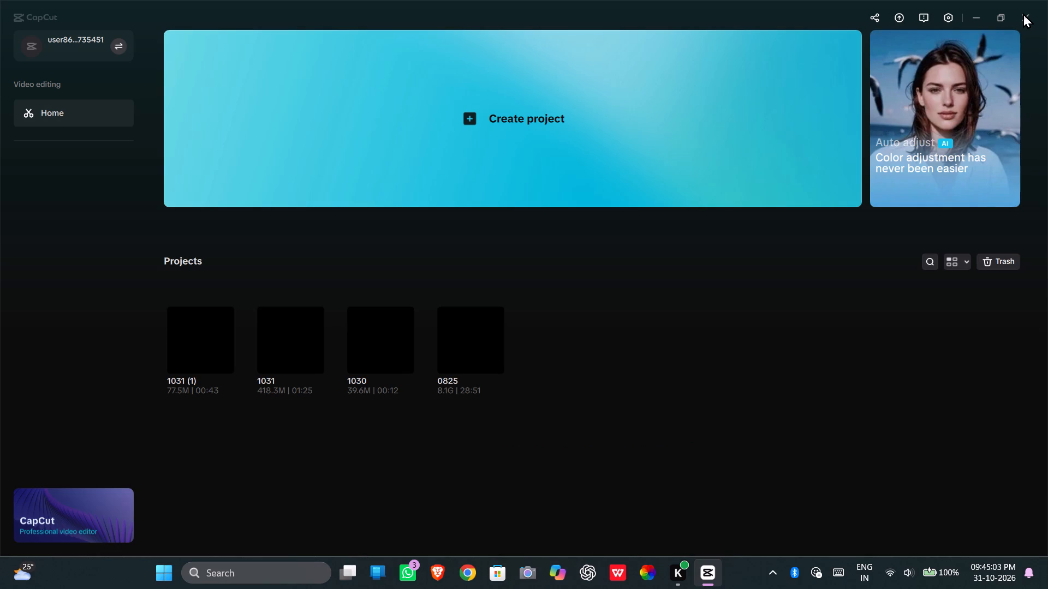
pyautogui.click(895, 362)
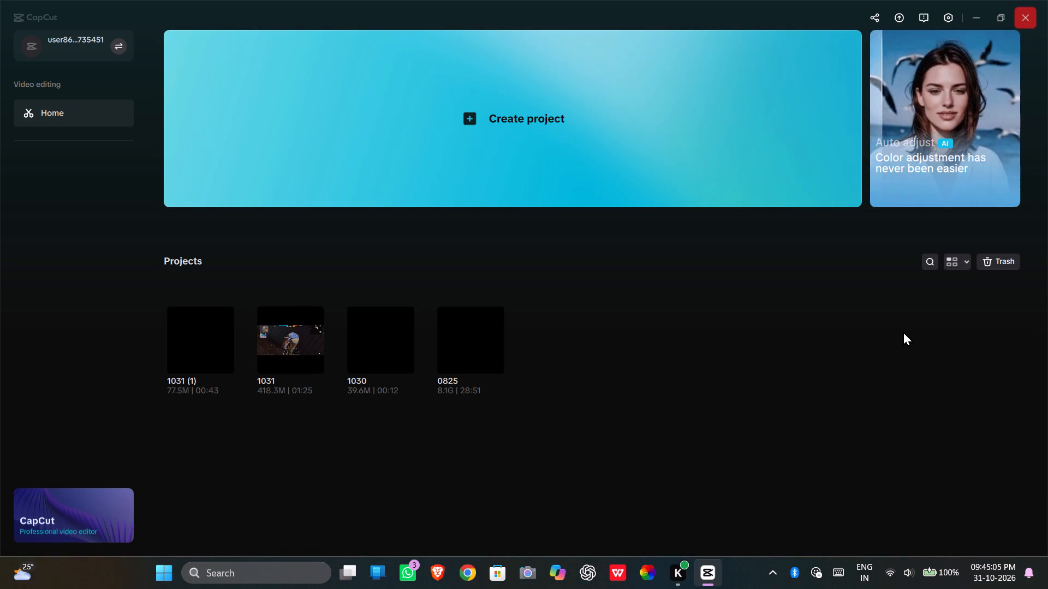